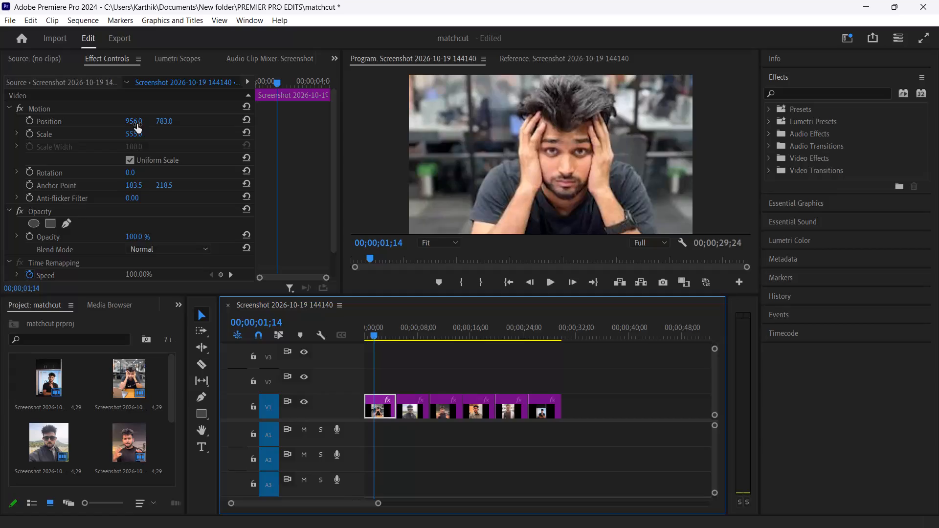
Adjust the first clip's horizontal position to about 909 to align the face in the frame.
drag(136, 121, 104, 128)
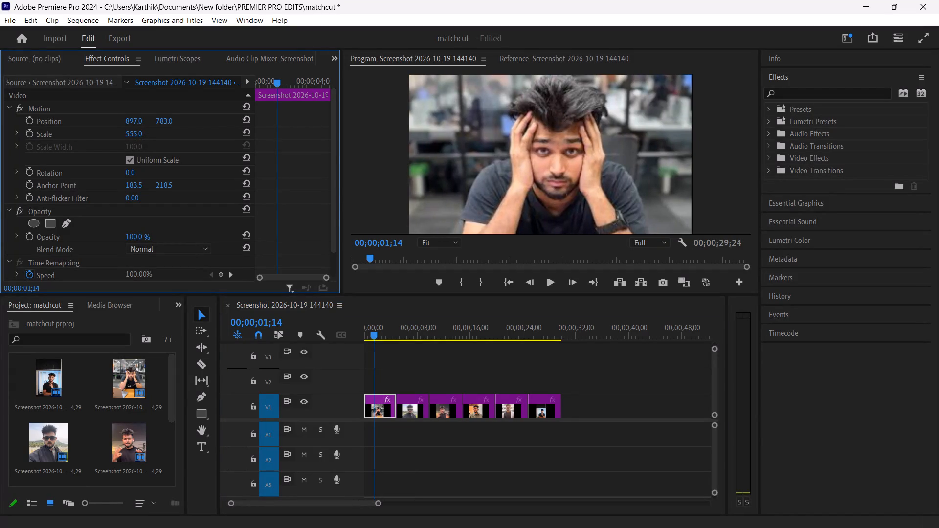
drag(104, 128, 127, 153)
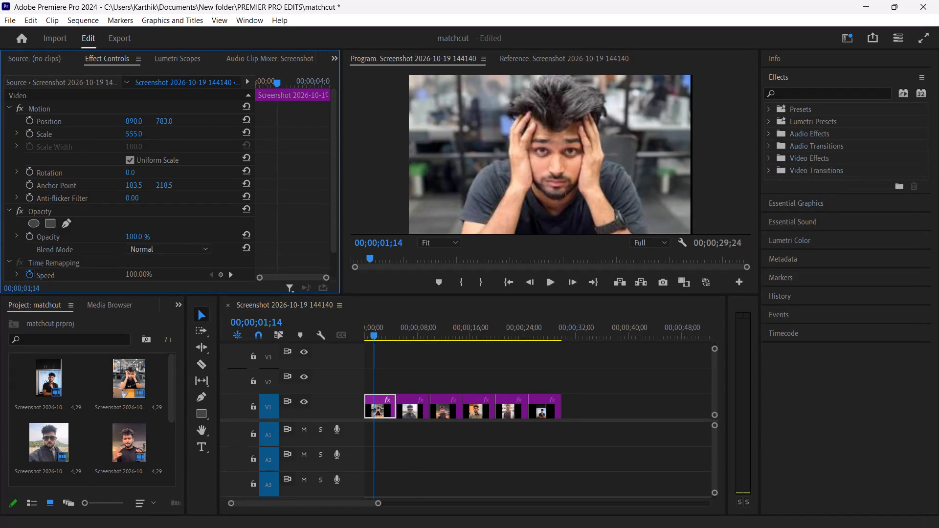
drag(127, 153, 143, 157)
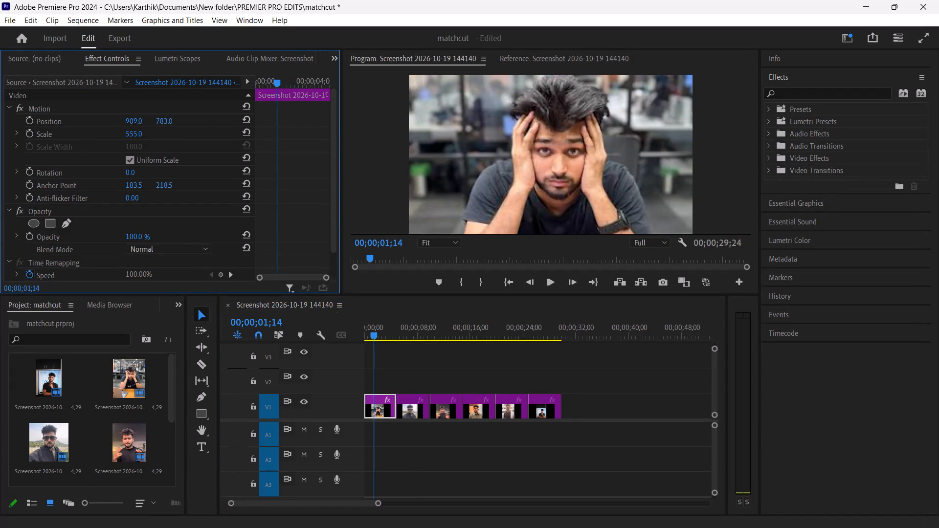
Scale the second clip to about 574 and set its vertical position to about 817 to match the face framing.
click(410, 410)
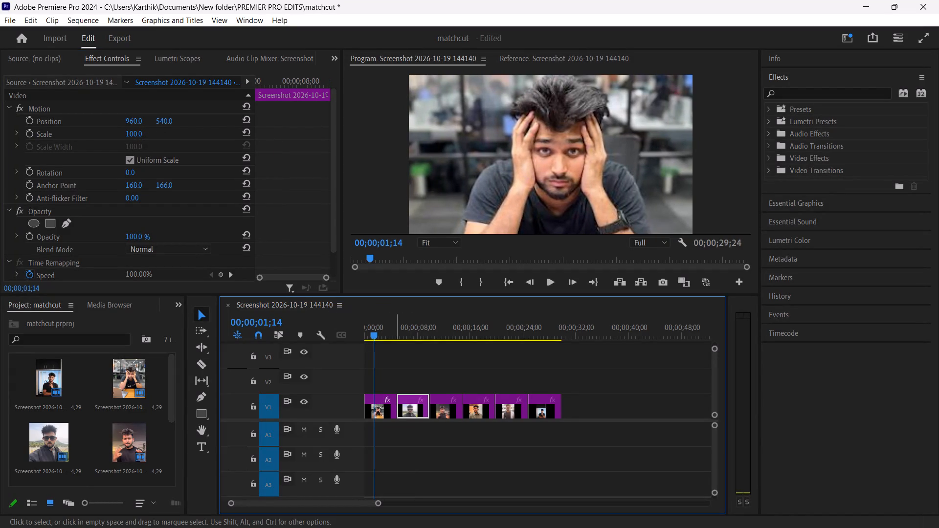
drag(373, 336, 407, 344)
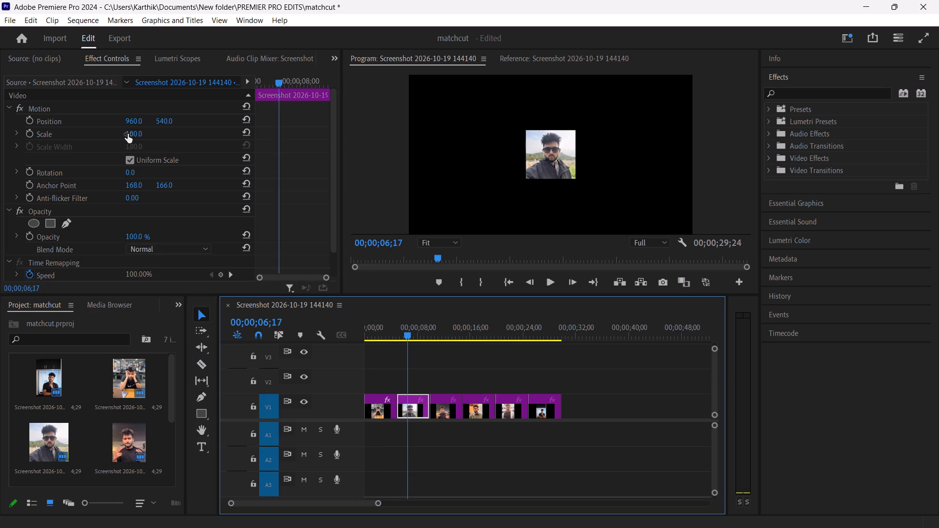
drag(134, 135, 406, 202)
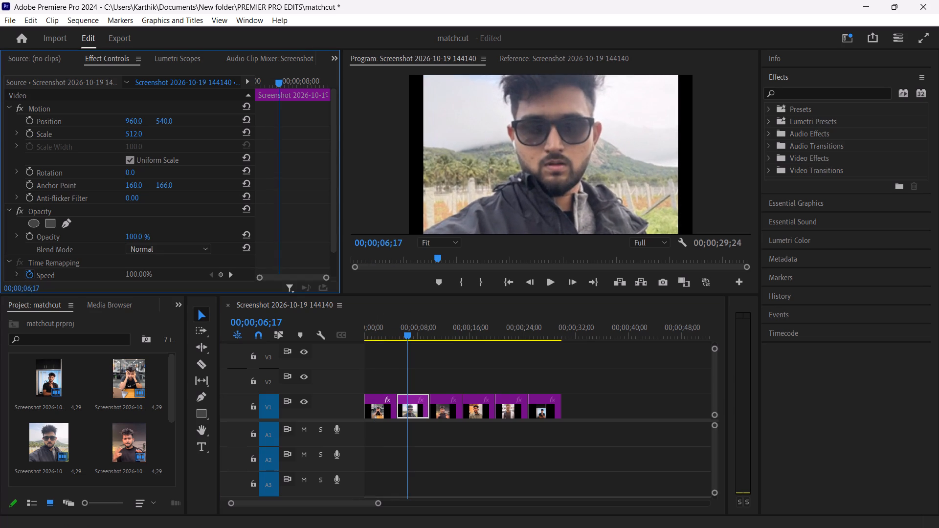
drag(406, 202, 453, 215)
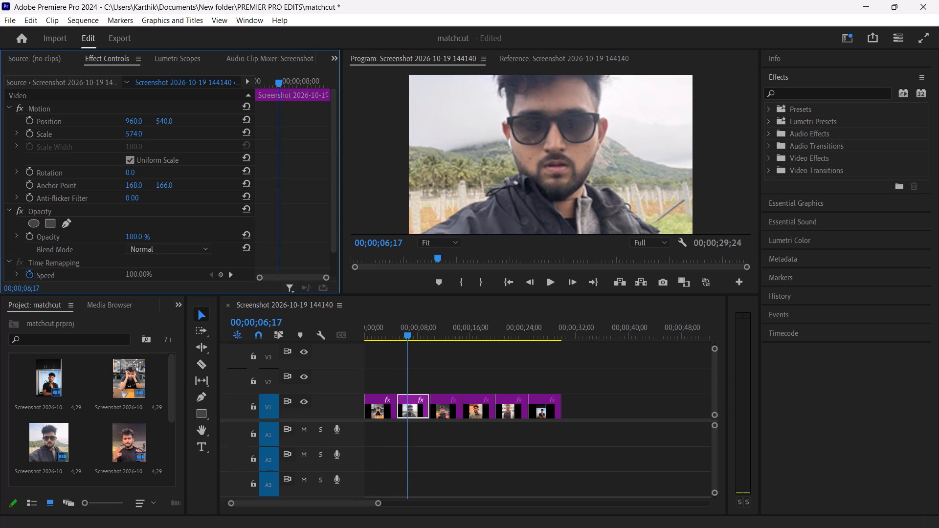
drag(155, 119, 179, 116)
drag(161, 117, 220, 132)
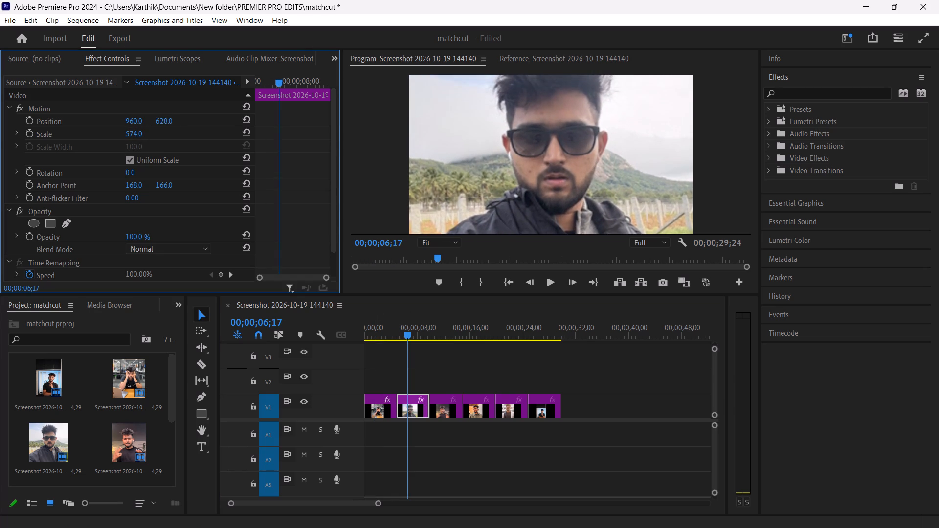
drag(220, 132, 335, 122)
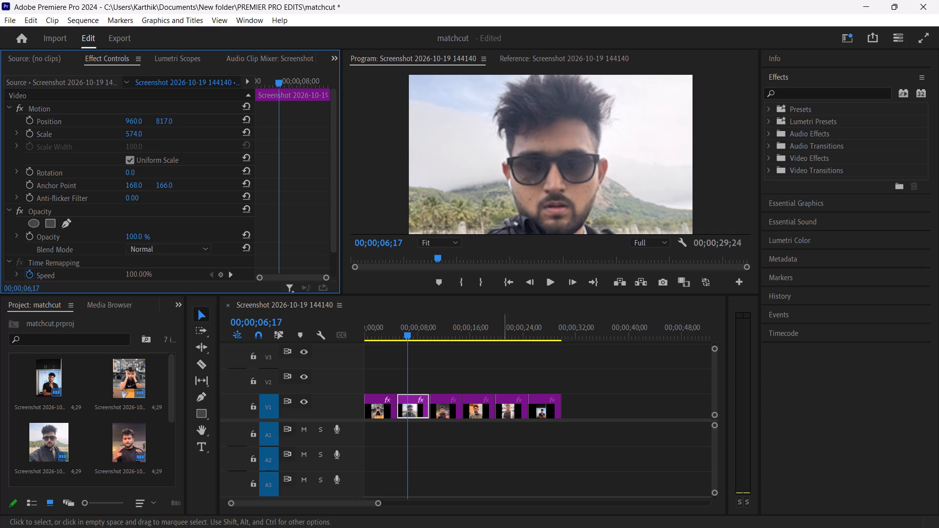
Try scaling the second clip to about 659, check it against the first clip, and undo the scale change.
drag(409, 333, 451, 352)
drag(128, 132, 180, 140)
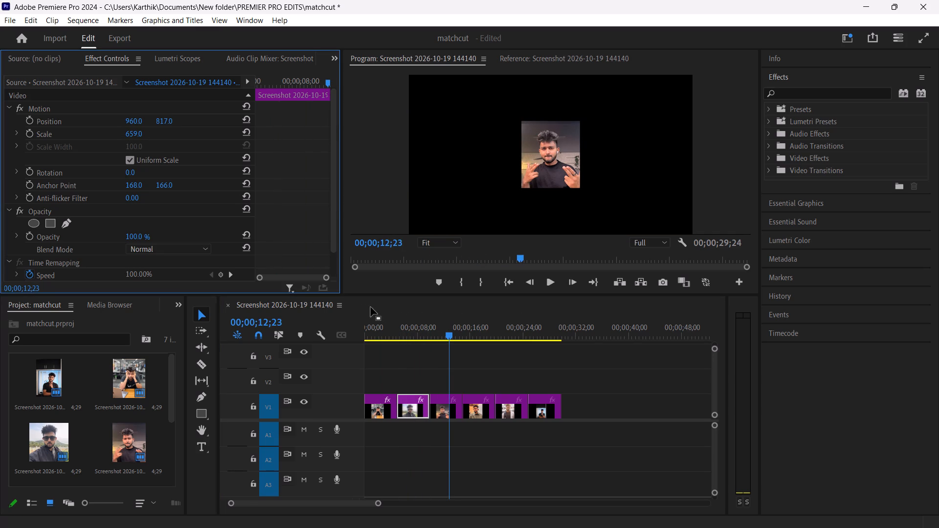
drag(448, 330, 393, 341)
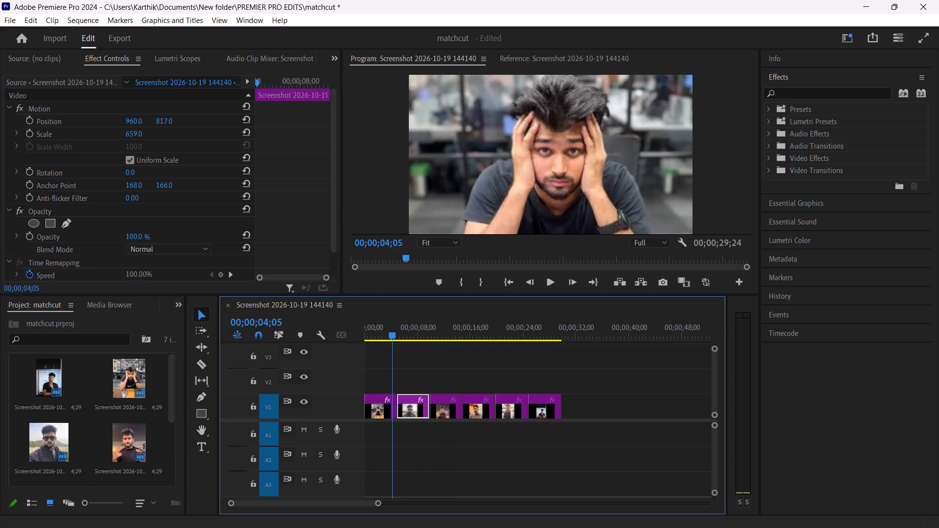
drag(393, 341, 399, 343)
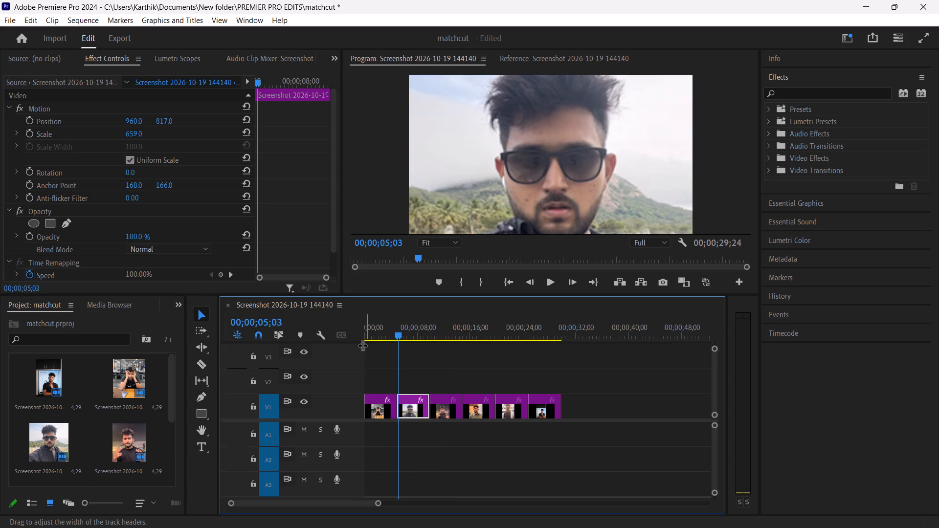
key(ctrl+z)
Scale the third clip to about 487 and set its vertical position to about 834.
drag(400, 331, 438, 346)
click(447, 400)
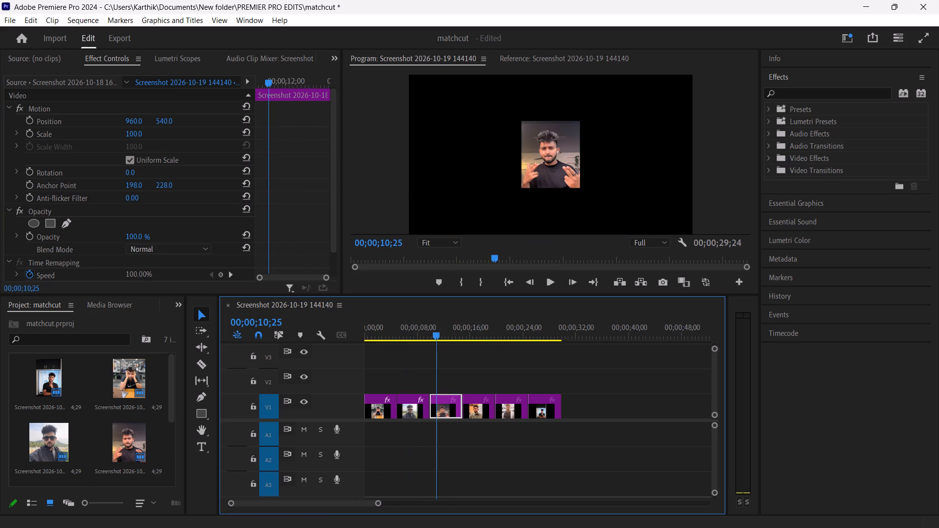
drag(129, 129, 310, 180)
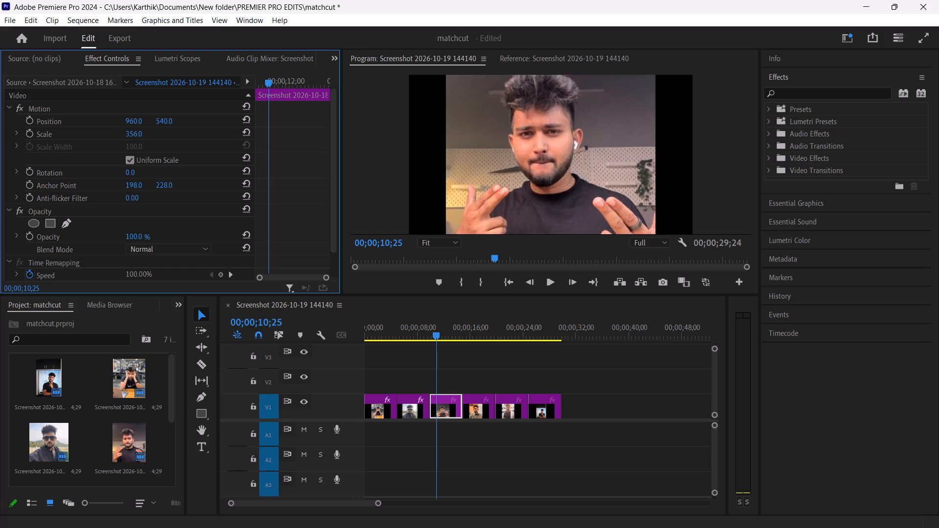
drag(310, 180, 394, 198)
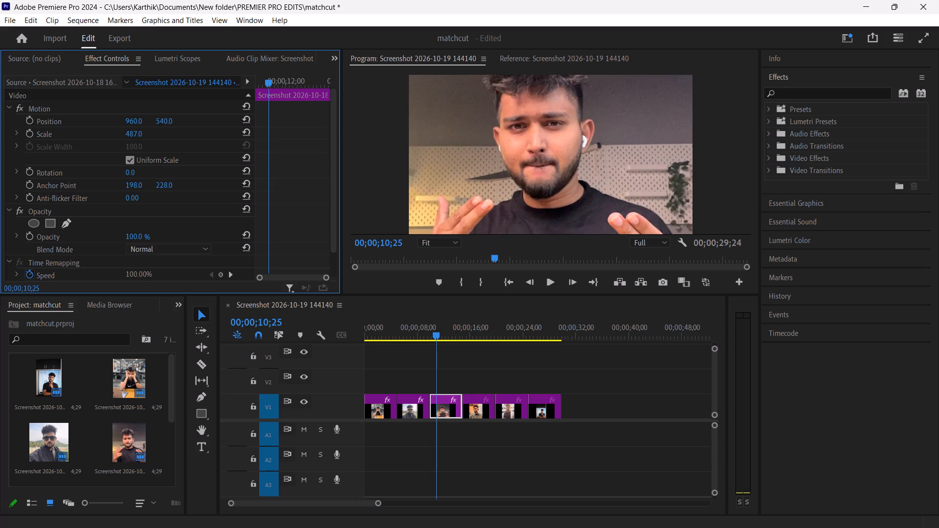
drag(158, 116, 354, 179)
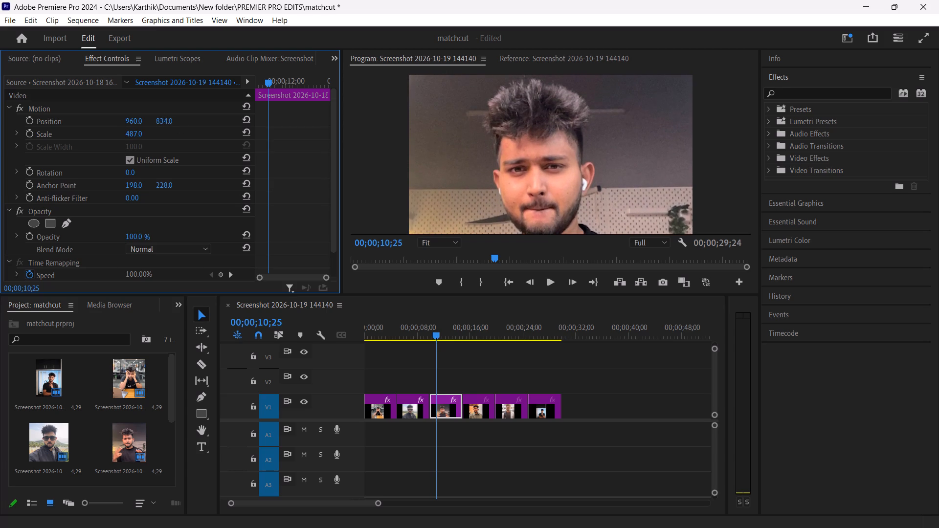
Scale the fourth clip to about 549 and lower its image a little beyond vertical position 826 to frame the face.
drag(435, 337, 474, 348)
click(480, 405)
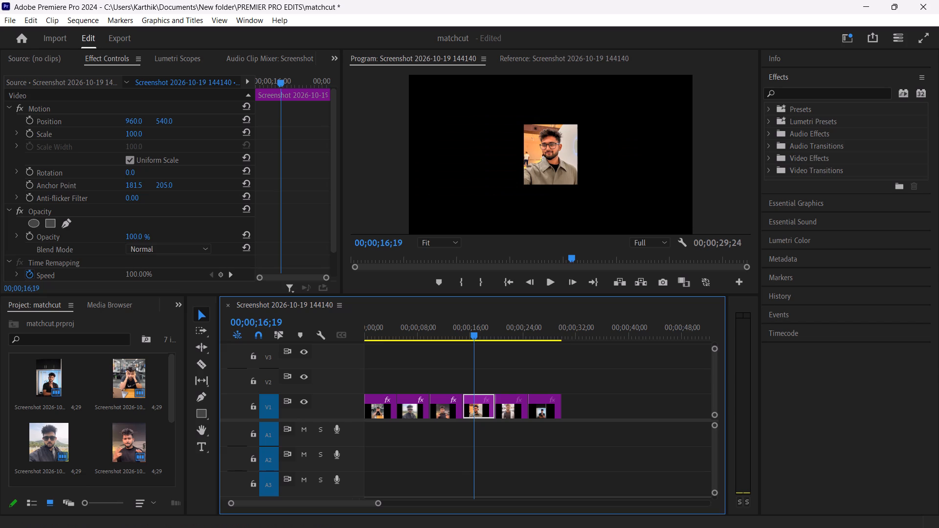
drag(140, 136, 364, 192)
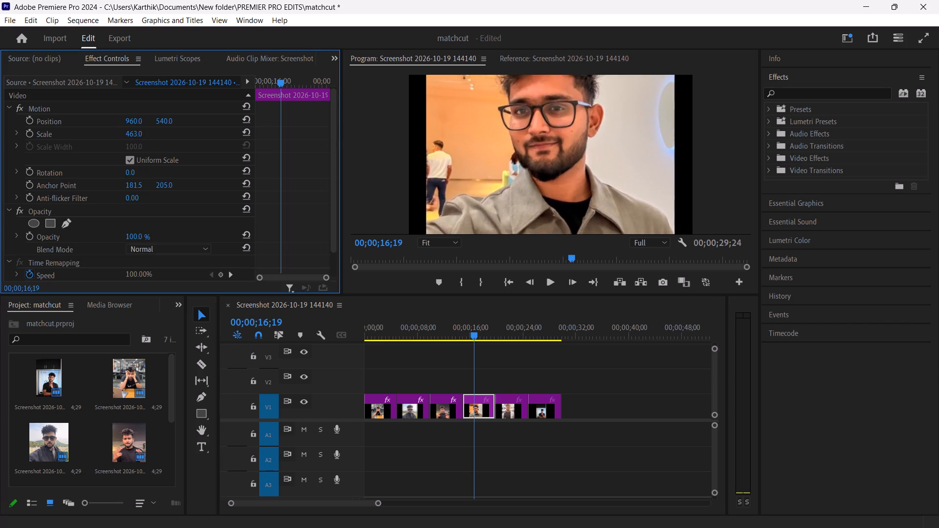
drag(364, 192, 402, 203)
drag(163, 121, 200, 137)
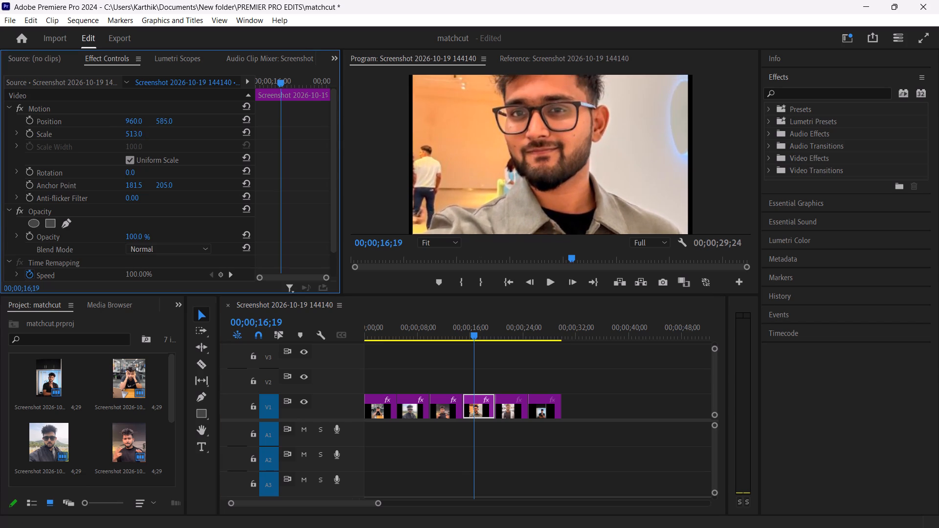
drag(200, 137, 265, 154)
drag(131, 135, 149, 135)
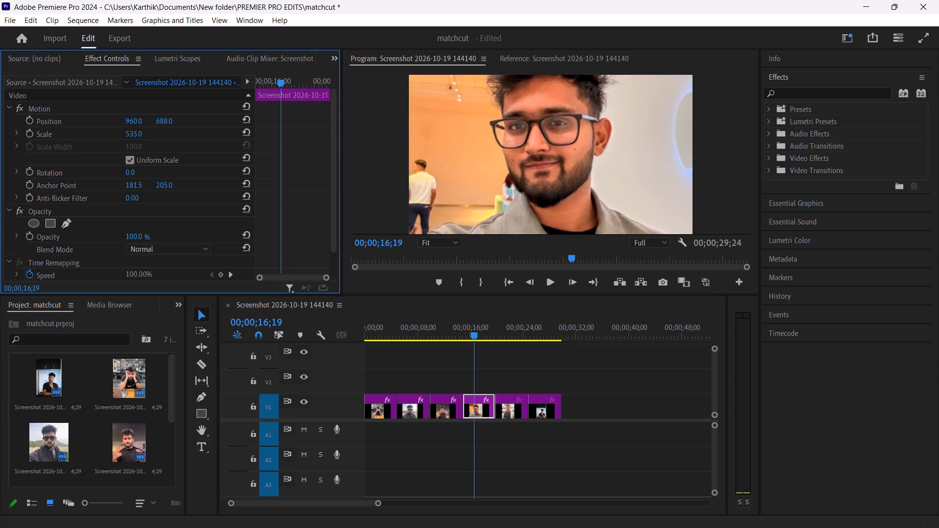
drag(149, 135, 155, 137)
drag(157, 120, 241, 147)
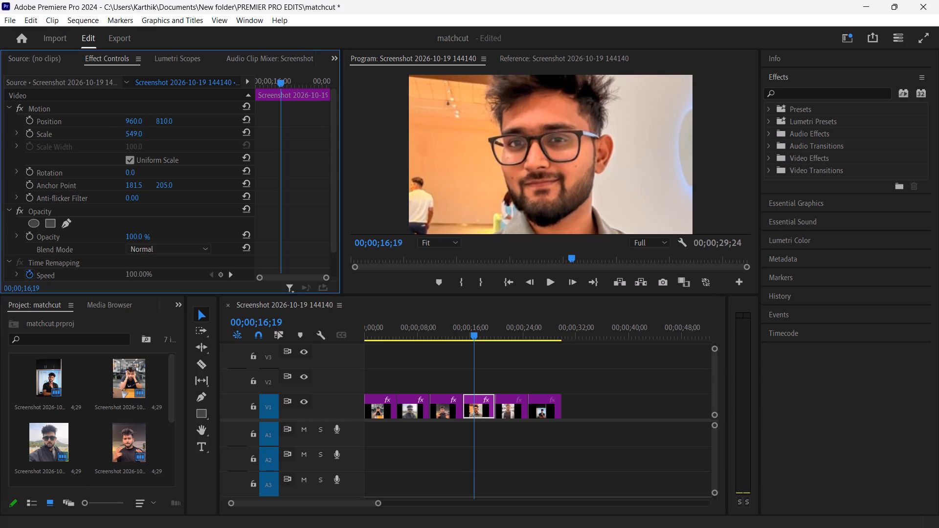
drag(241, 147, 254, 154)
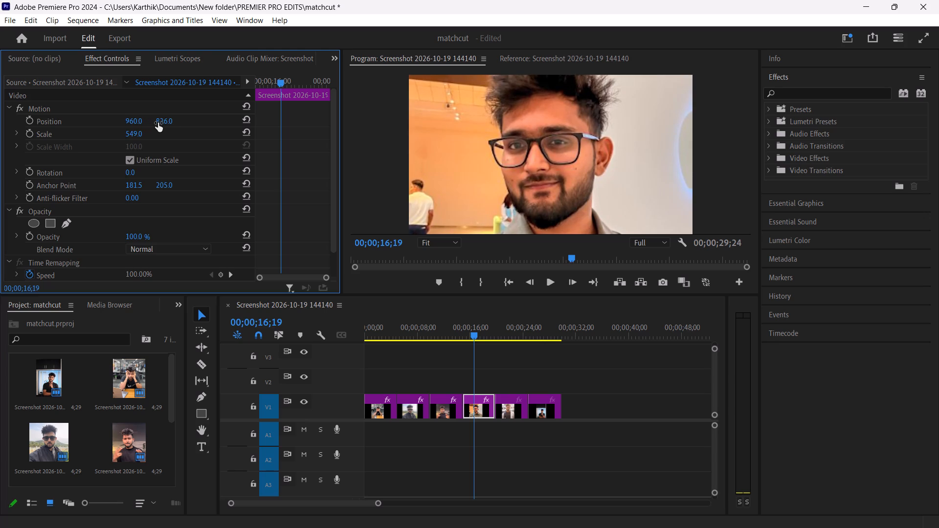
drag(168, 125, 213, 138)
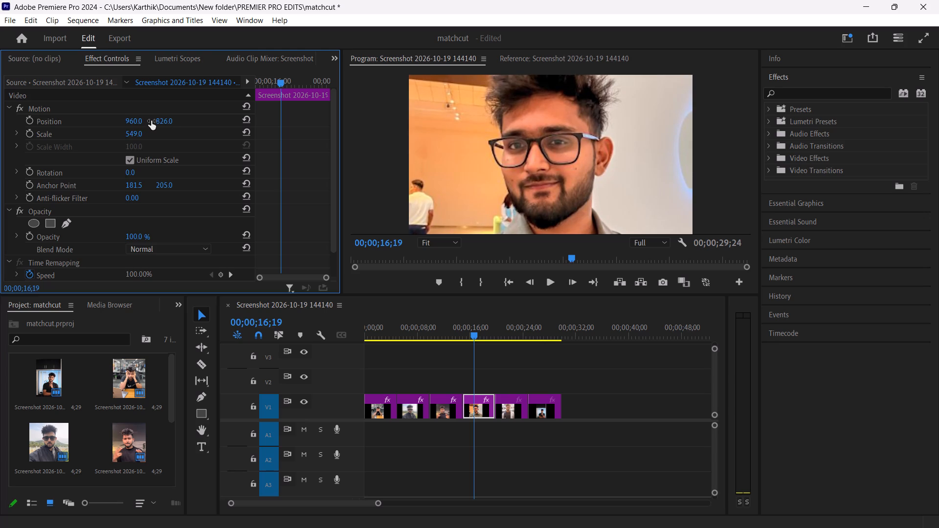
click(162, 121)
drag(160, 122, 196, 133)
Scale the fifth clip to about 500 and set its vertical position to about 1156.
click(514, 406)
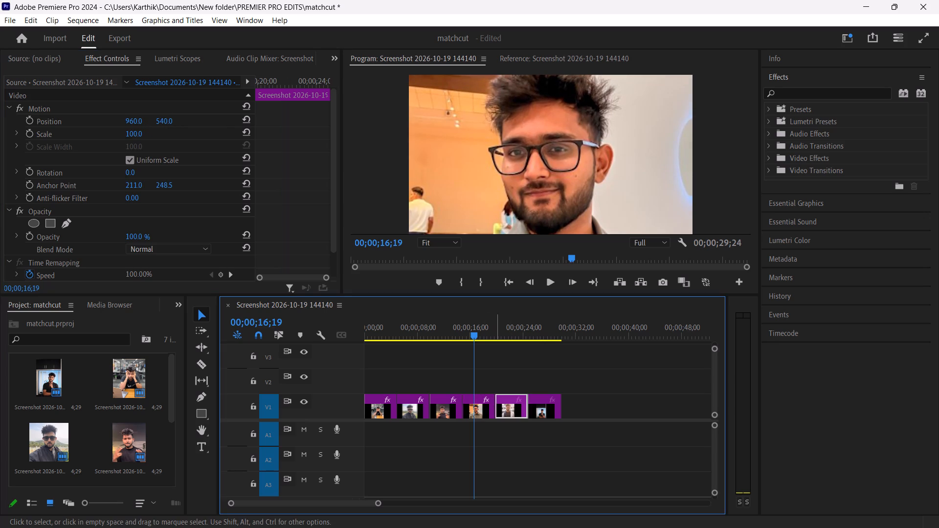
drag(476, 335, 516, 351)
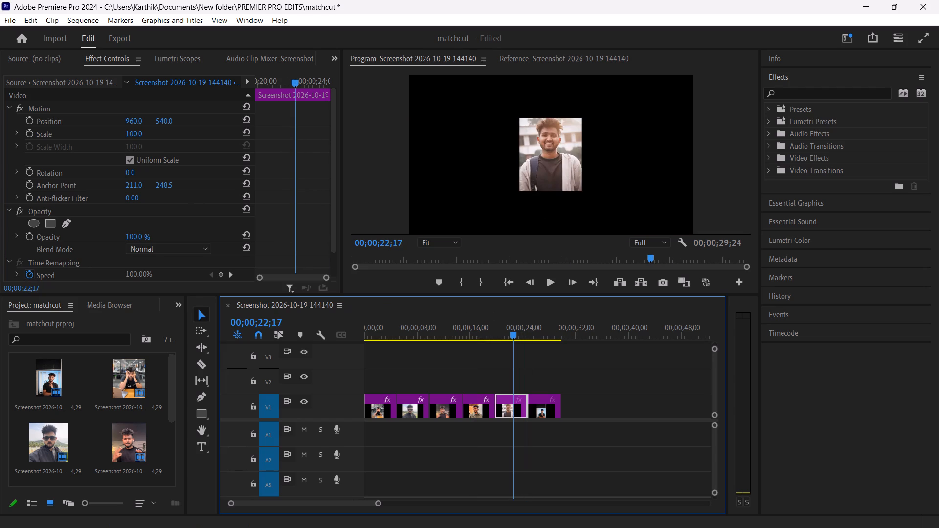
drag(130, 133, 379, 241)
right_drag(253, 169, 379, 241)
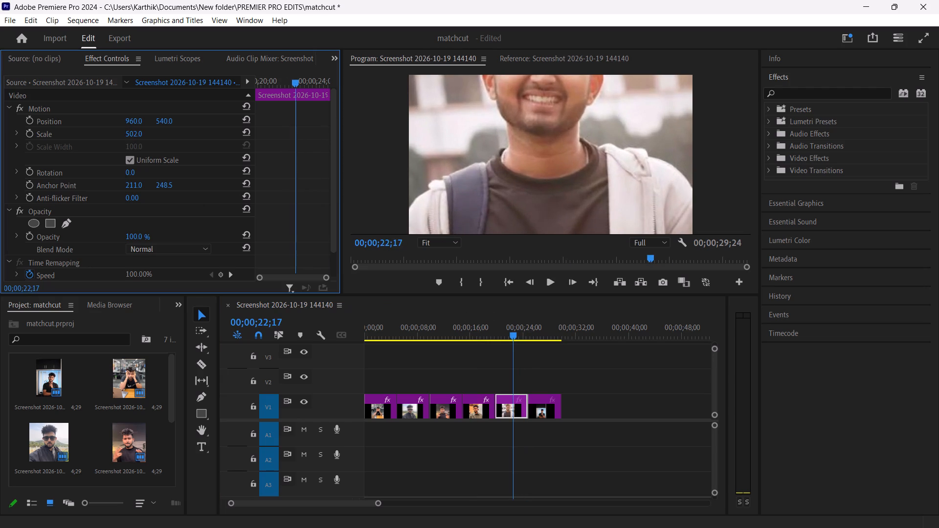
drag(379, 241, 379, 242)
right_drag(379, 241, 90, 131)
drag(165, 120, 172, 120)
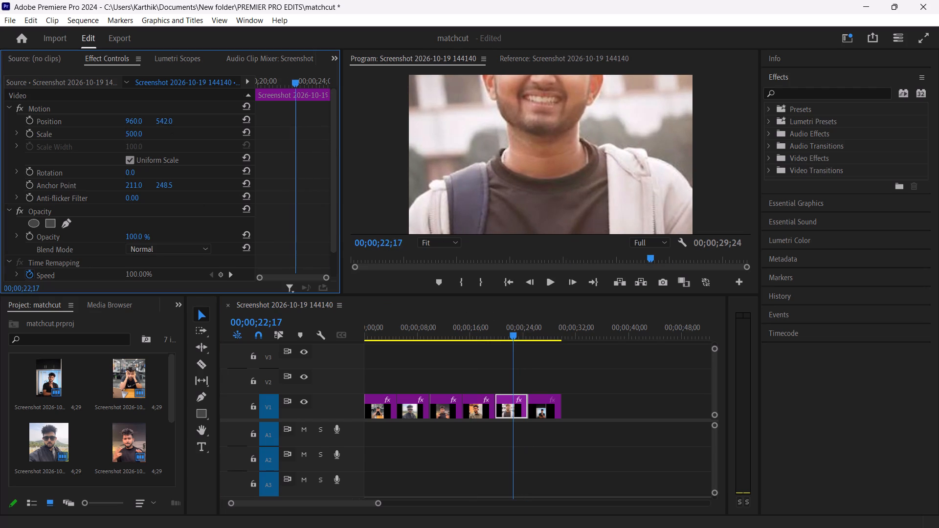
drag(172, 120, 555, 202)
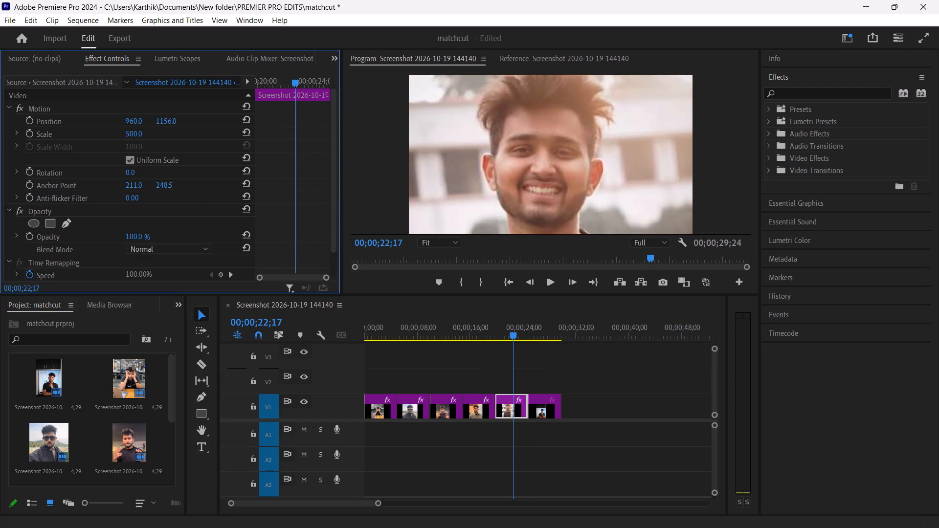
Scale the sixth clip to about 497 and set its horizontal position to about 748.
drag(515, 335, 547, 343)
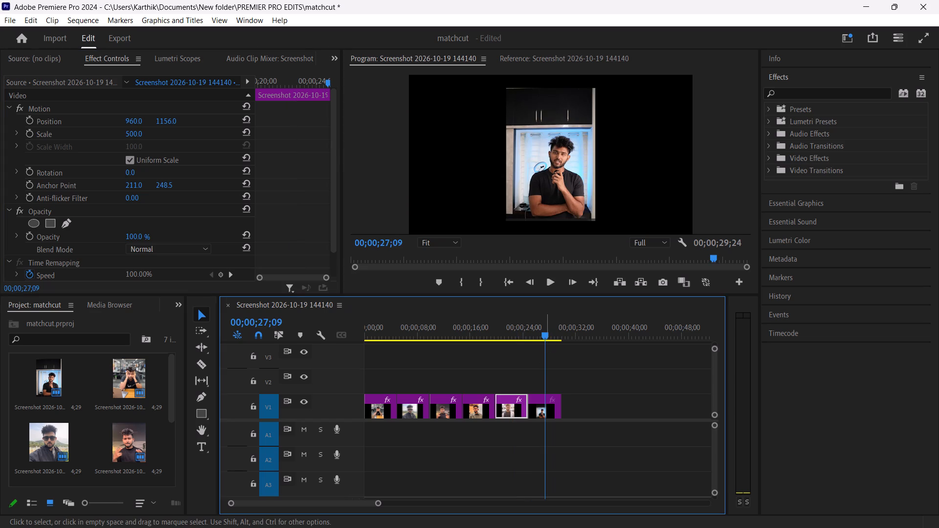
click(548, 414)
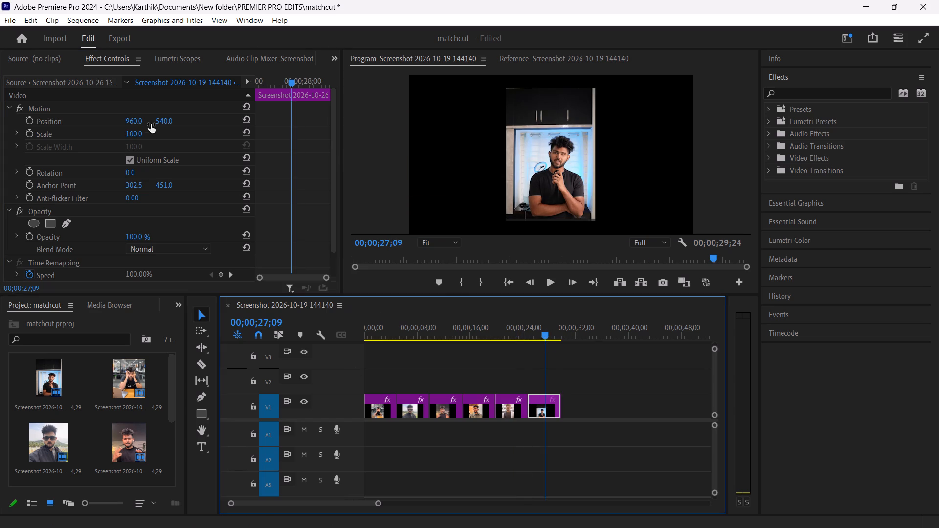
drag(132, 134, 377, 202)
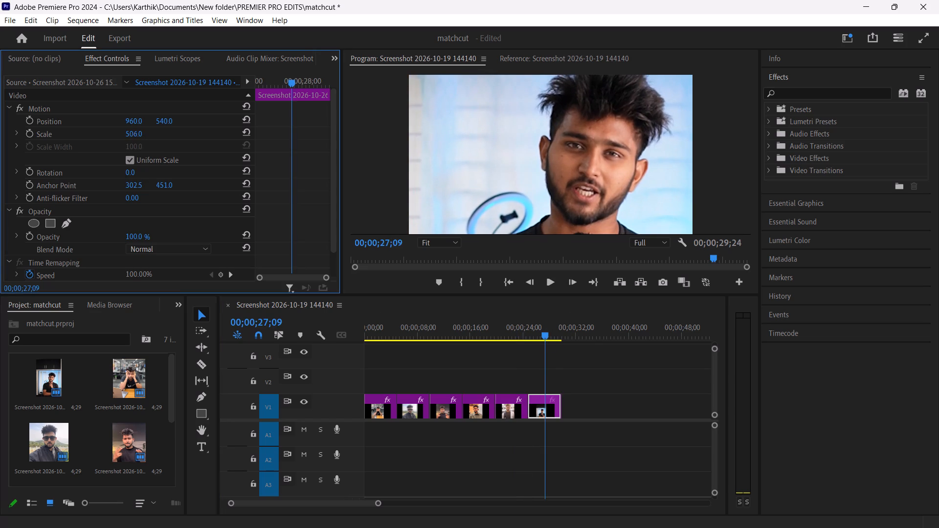
drag(127, 115, 85, 120)
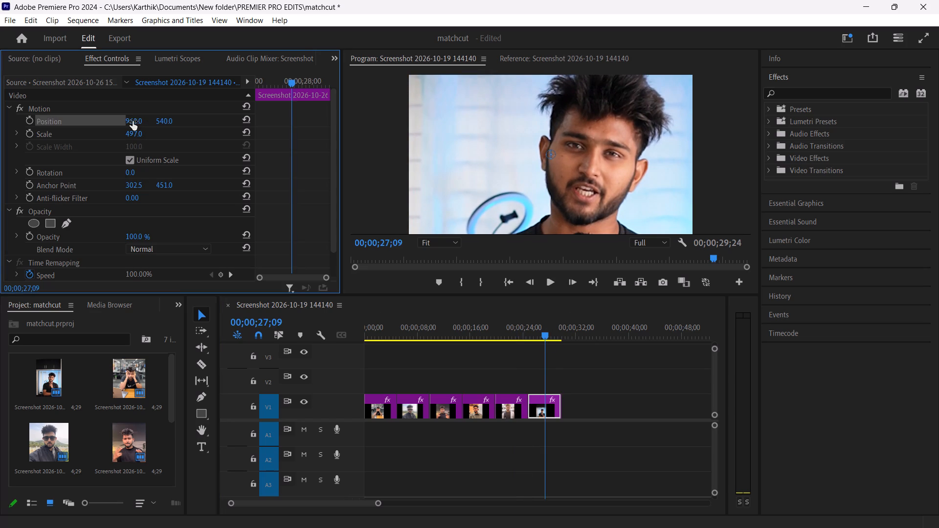
drag(137, 121, 9, 138)
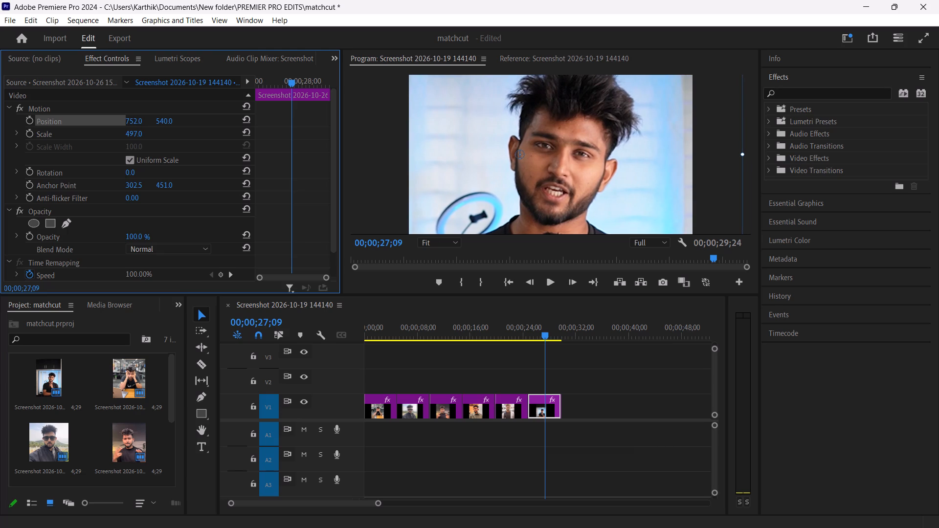
drag(9, 138, 13, 140)
Move the second clip up to track V2 so that it overlaps the end of the first clip.
drag(544, 330, 363, 378)
drag(376, 502, 394, 522)
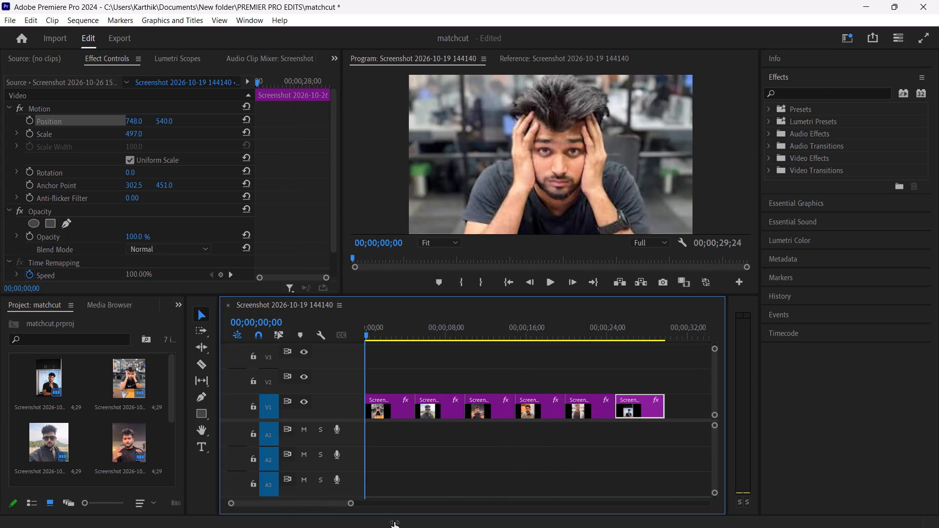
drag(394, 522, 411, 503)
drag(429, 404, 424, 385)
drag(420, 383, 414, 381)
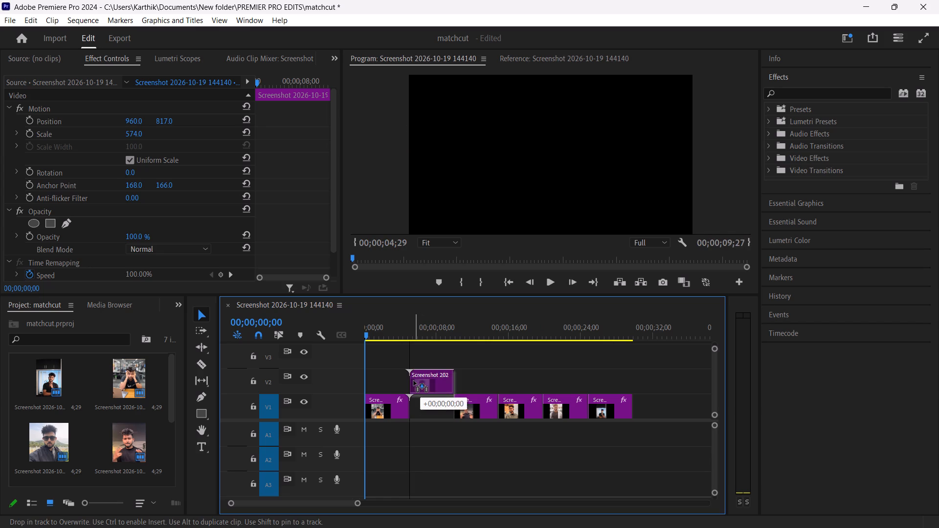
drag(414, 381, 406, 373)
Lower the second clip's opacity to about 54% where it overlaps the first clip, at about 00;00;04;06.
drag(365, 331, 415, 348)
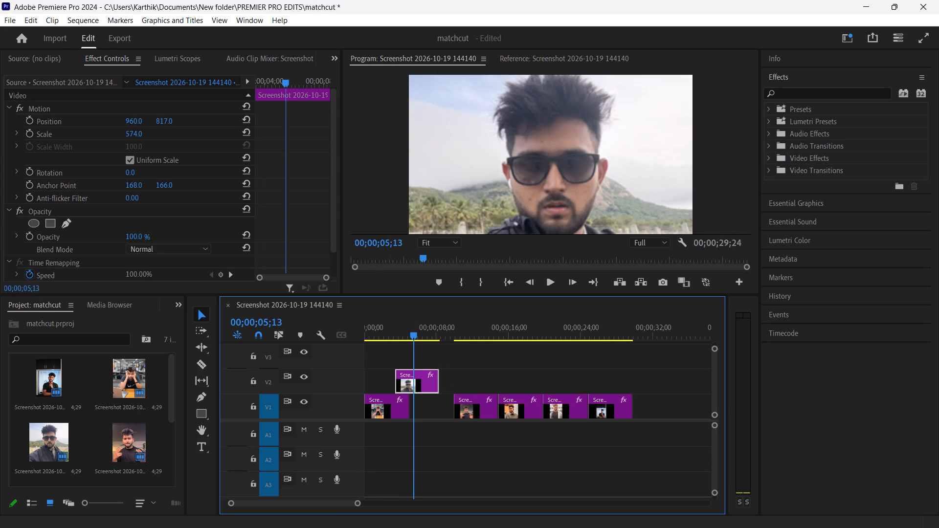
drag(415, 348, 403, 350)
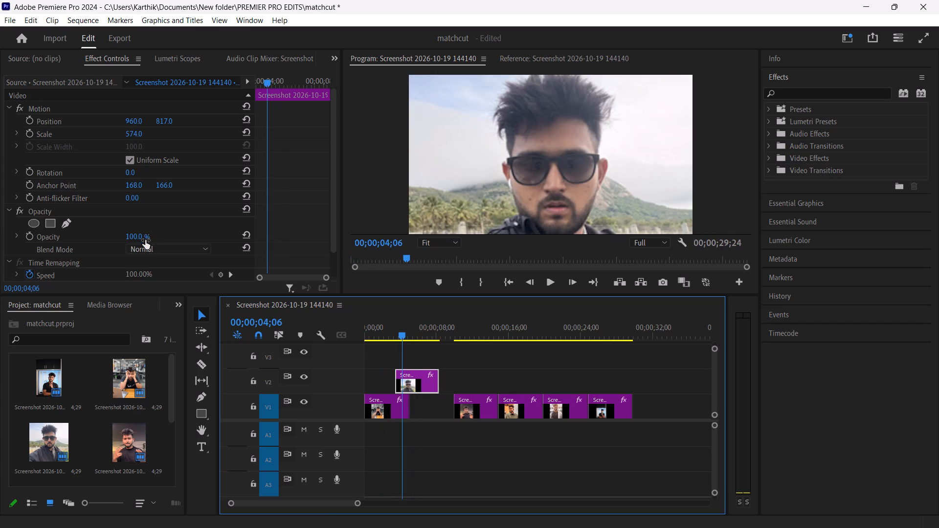
drag(136, 236, 123, 237)
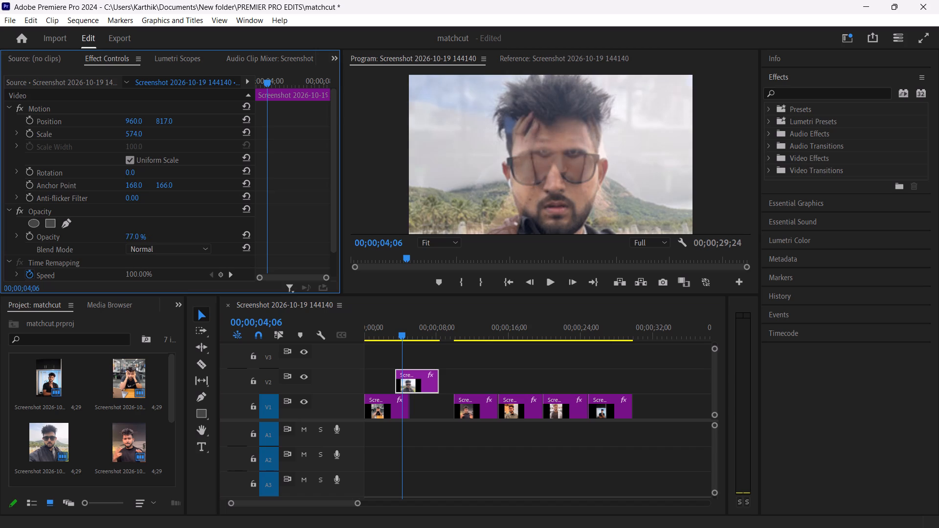
drag(123, 237, 115, 241)
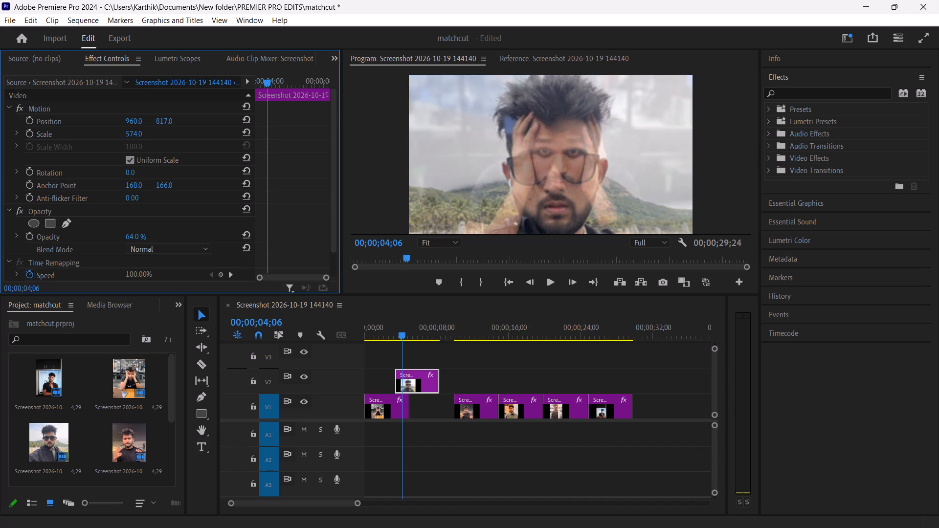
drag(115, 241, 109, 241)
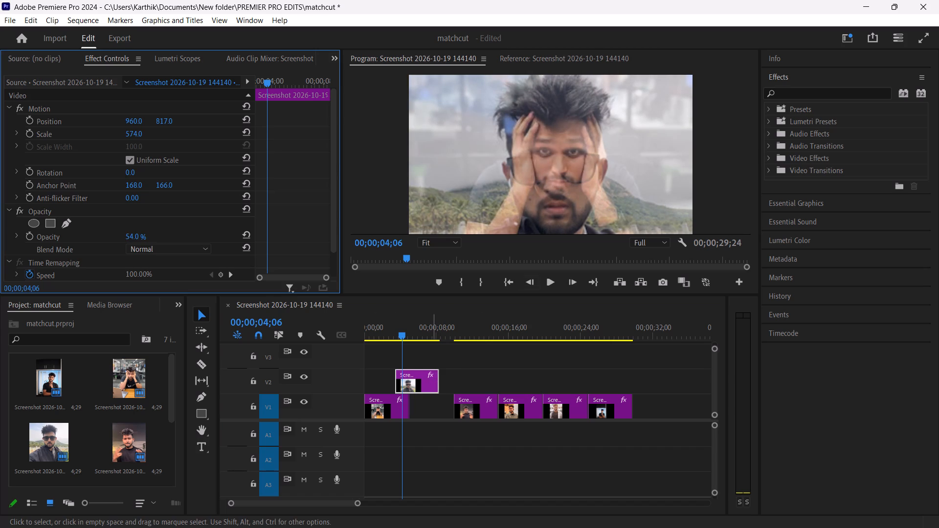
Match the second clip's face to the first clip's by scaling it to about 346 and positioning it at about 1002, 637.
drag(161, 117, 213, 124)
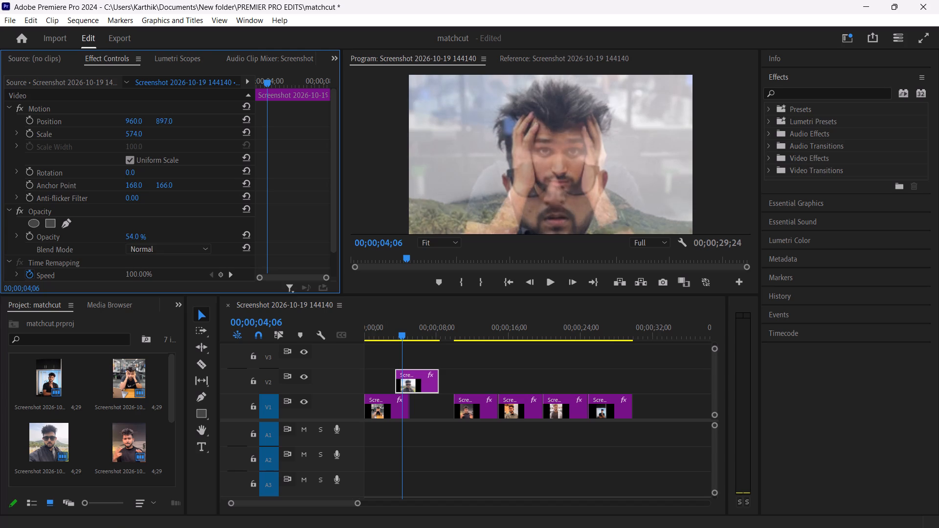
drag(213, 124, 113, 142)
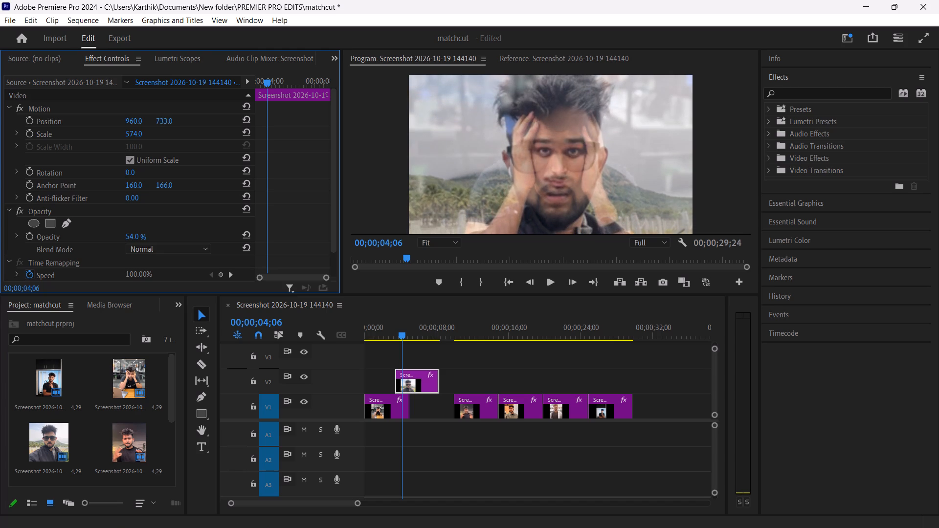
drag(113, 142, 119, 144)
drag(137, 119, 128, 125)
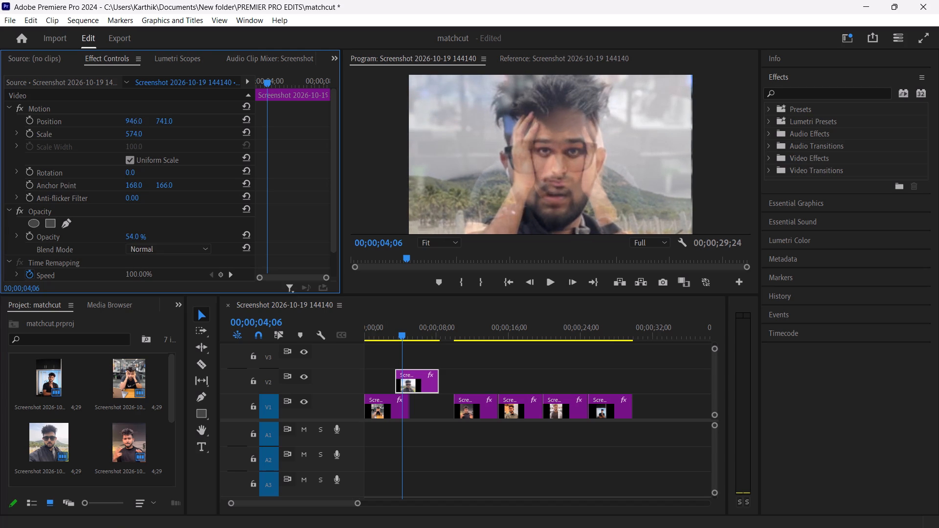
drag(128, 125, 154, 126)
drag(139, 133, 119, 137)
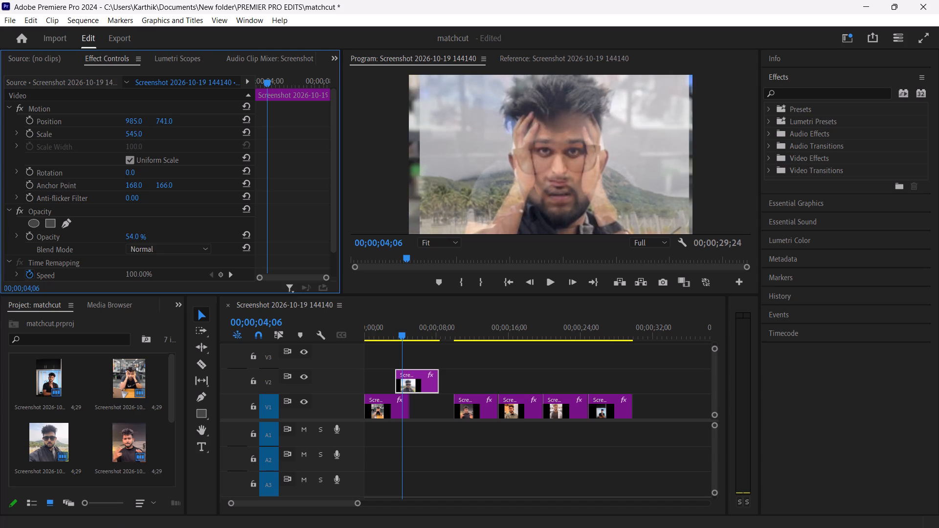
drag(119, 137, 49, 164)
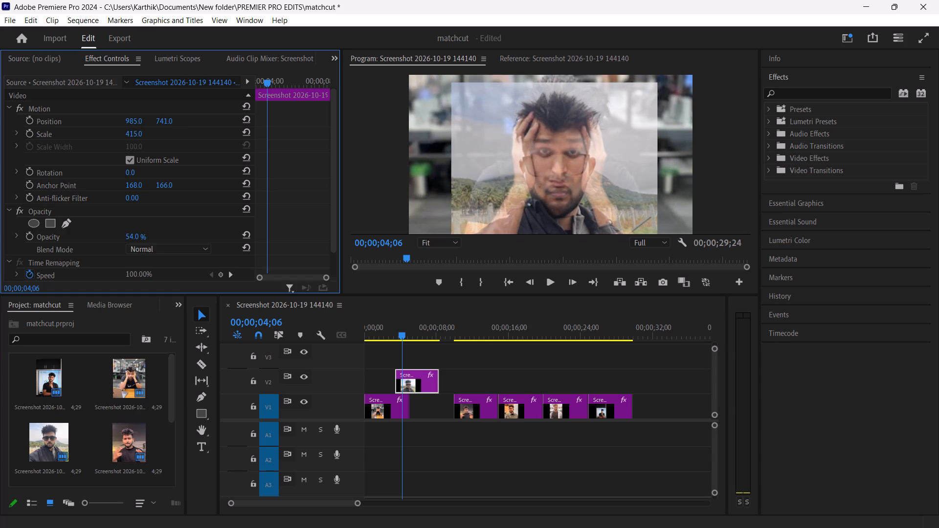
drag(163, 120, 99, 121)
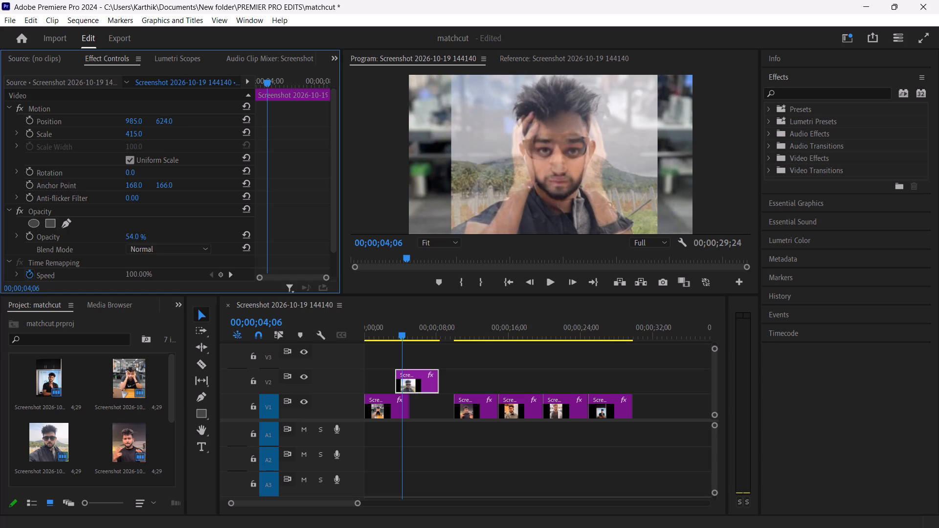
drag(99, 121, 111, 121)
drag(143, 134, 96, 132)
drag(164, 119, 164, 121)
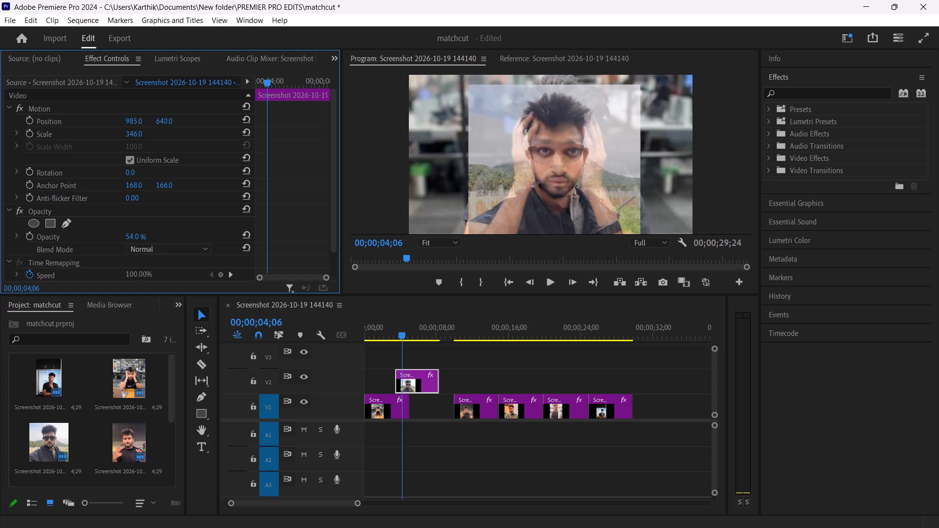
drag(164, 121, 174, 135)
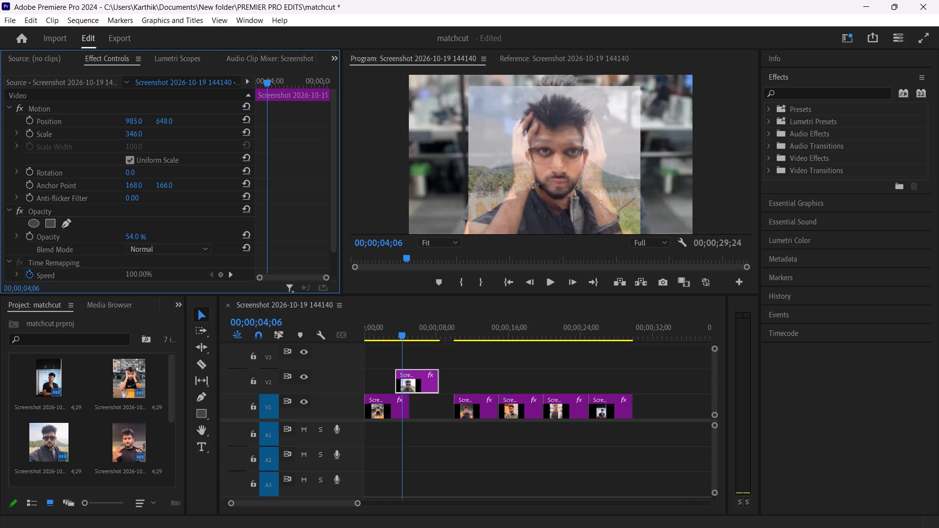
drag(174, 135, 162, 143)
drag(133, 123, 146, 126)
drag(167, 121, 154, 121)
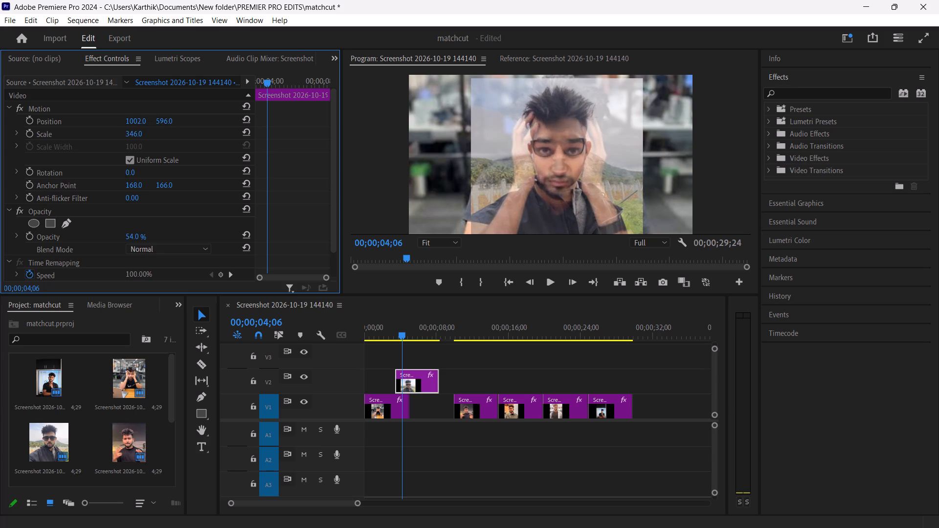
drag(154, 121, 182, 129)
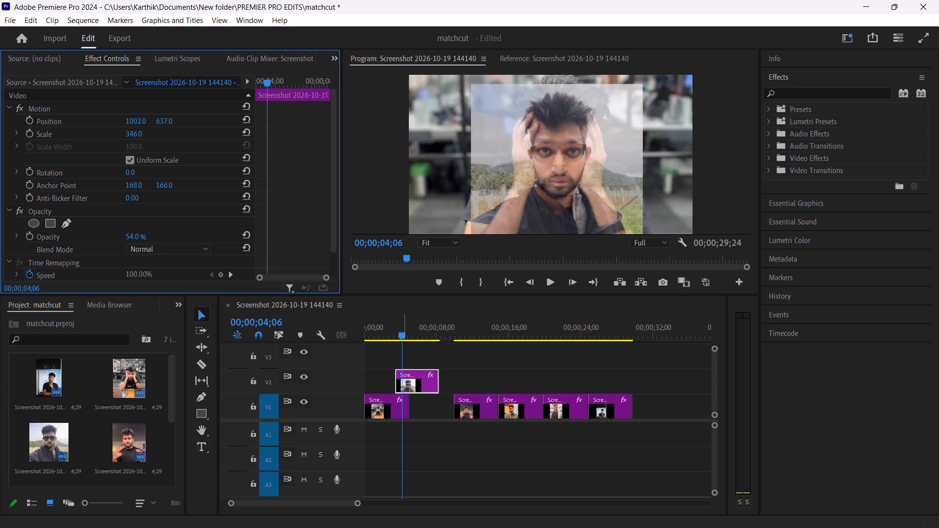
Shift the second clip along track V2 so that it overlaps the start of the third clip.
drag(402, 333, 409, 344)
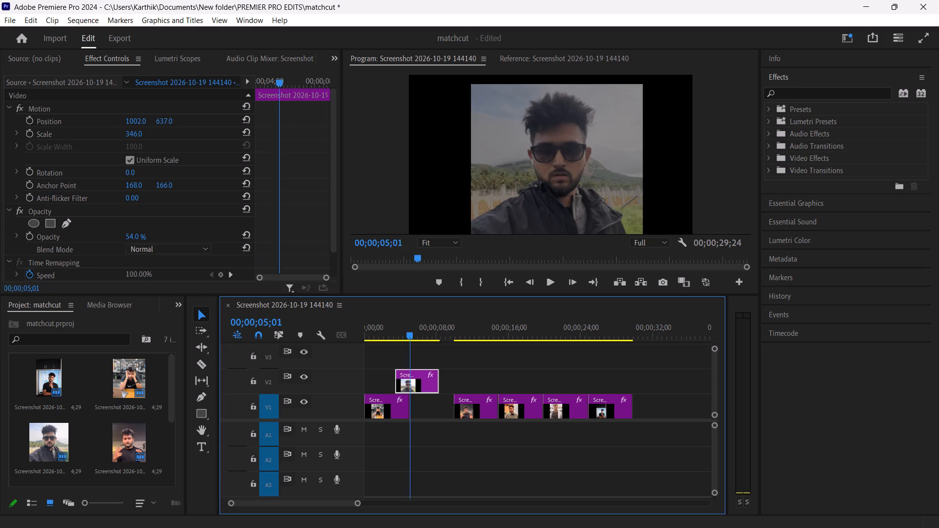
drag(409, 344, 448, 351)
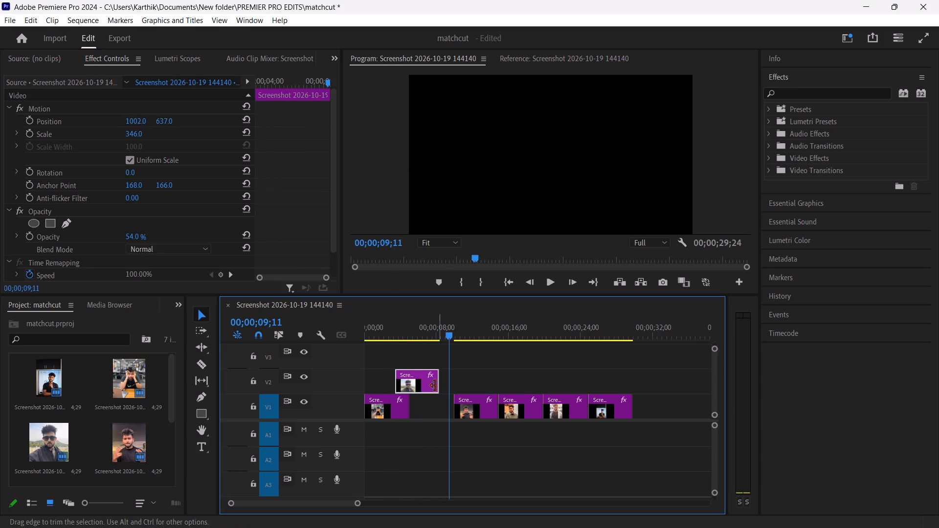
drag(415, 377, 436, 374)
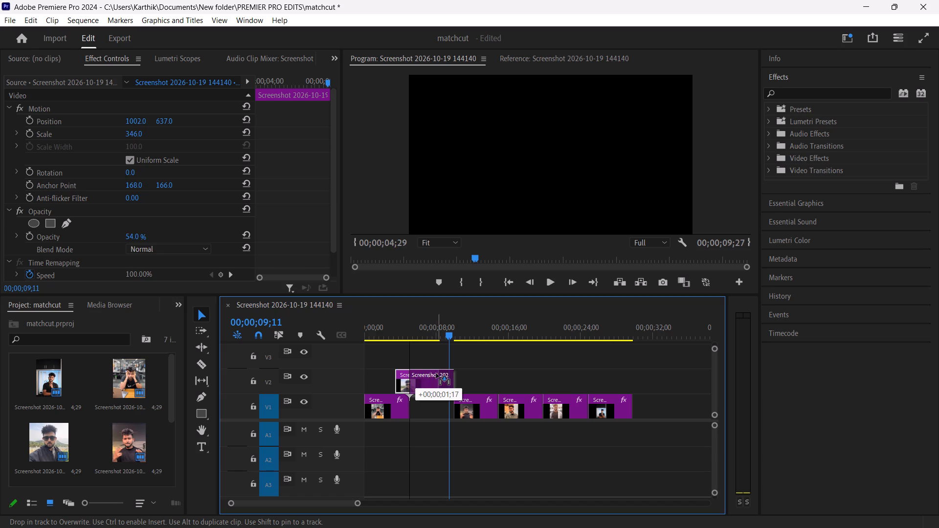
drag(436, 374, 440, 369)
Match the third clip's face to the overlaid second clip by scaling it to about 298 and positioning it at about 1061, 634.
click(453, 336)
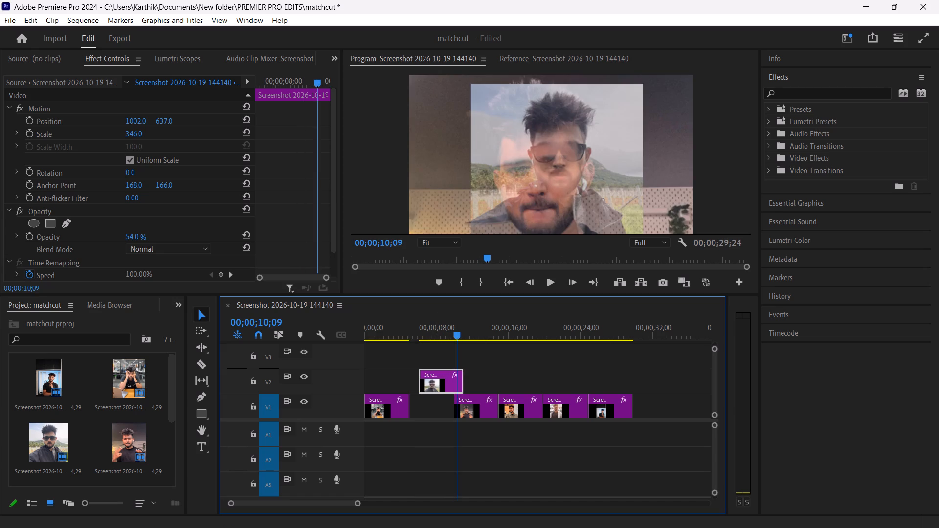
click(470, 402)
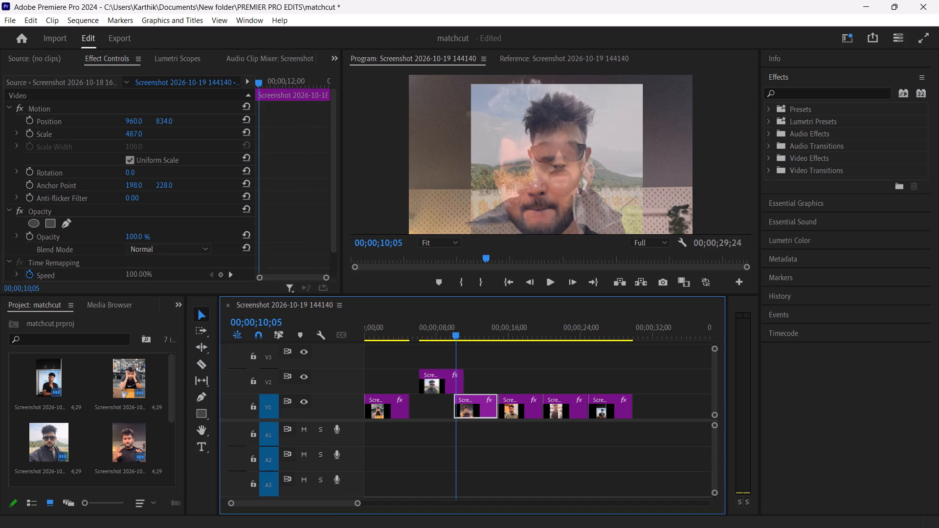
drag(134, 133, 14, 138)
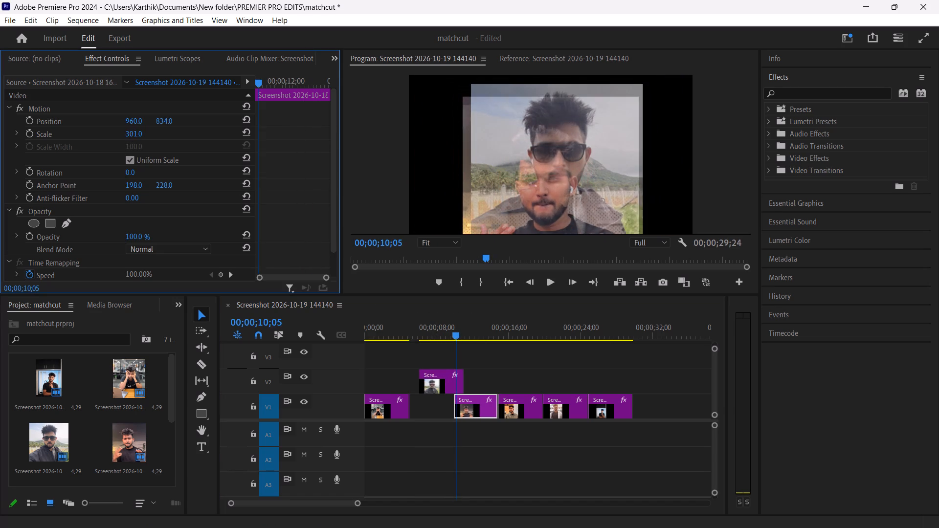
drag(14, 138, 112, 128)
drag(165, 122, 201, 131)
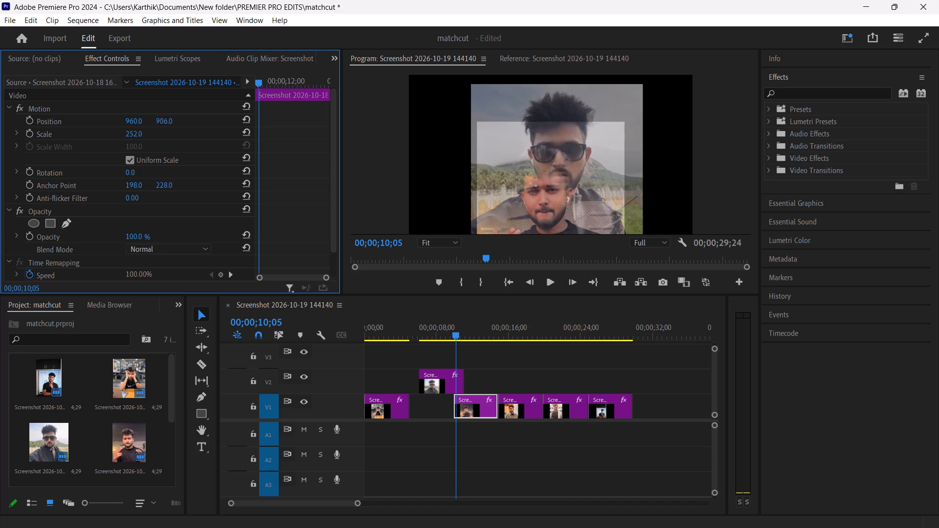
drag(201, 131, 34, 117)
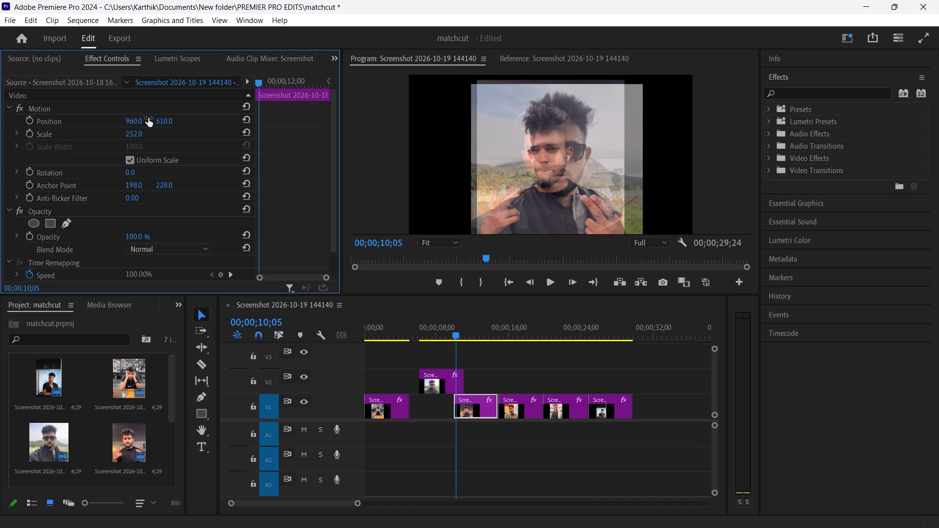
drag(141, 123, 190, 145)
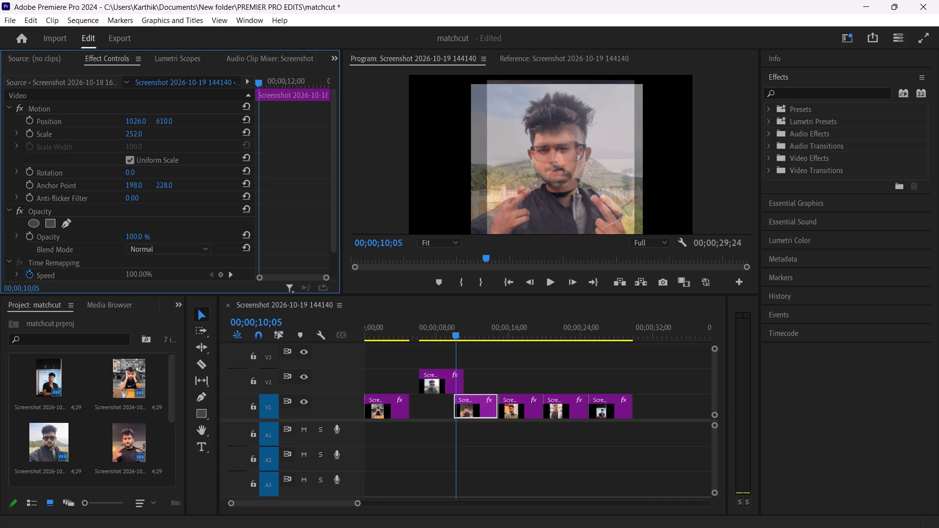
drag(190, 145, 197, 146)
drag(139, 133, 160, 139)
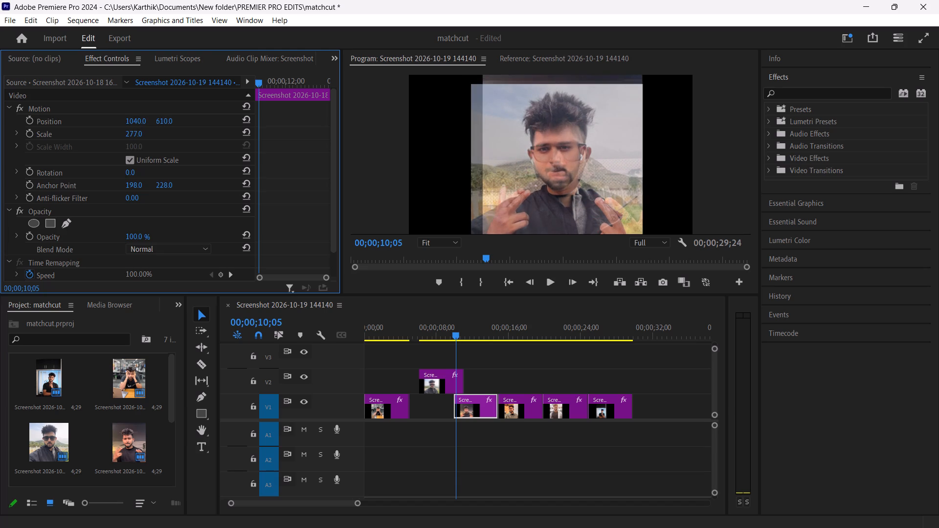
drag(160, 139, 162, 139)
drag(136, 121, 145, 126)
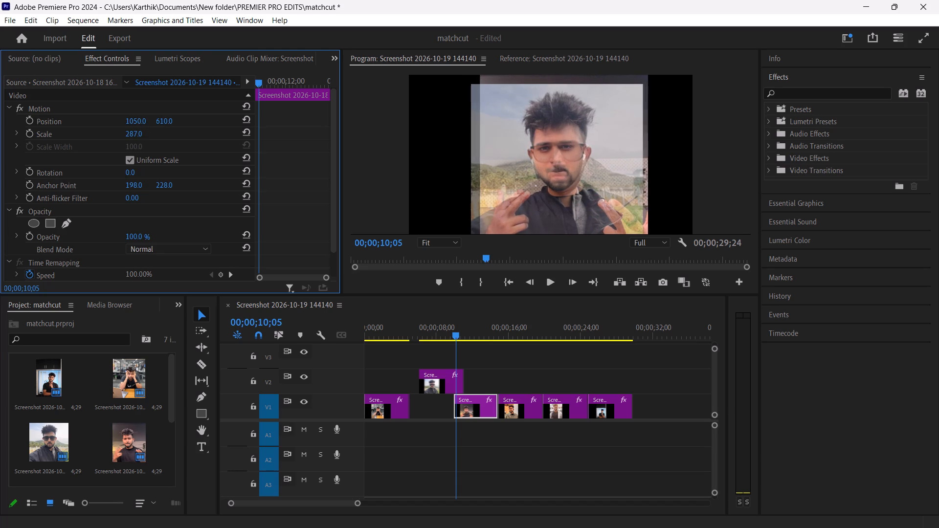
drag(145, 126, 152, 125)
drag(133, 129, 141, 132)
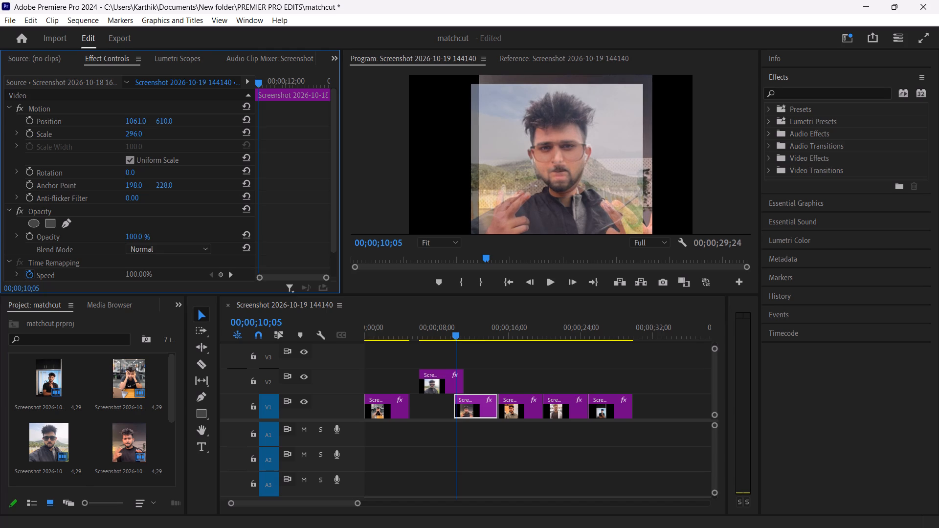
drag(141, 132, 143, 132)
drag(159, 121, 171, 122)
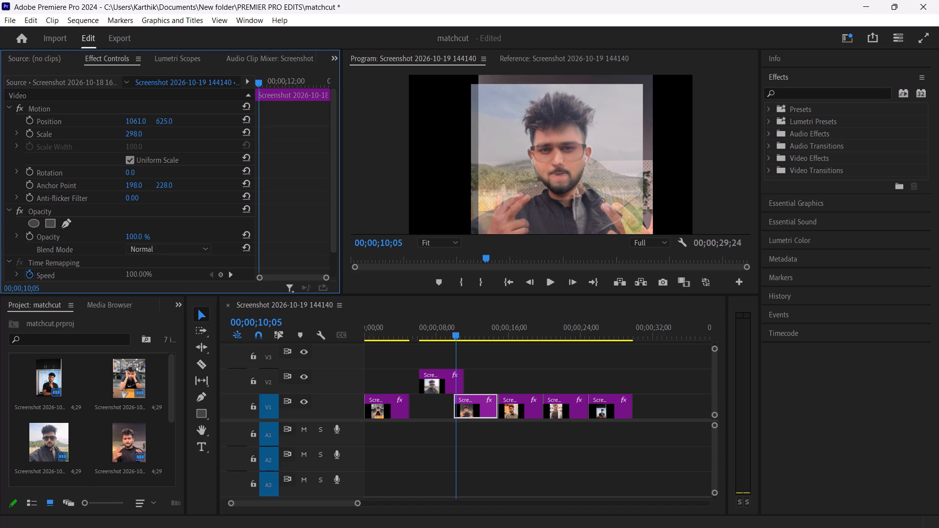
drag(171, 122, 179, 126)
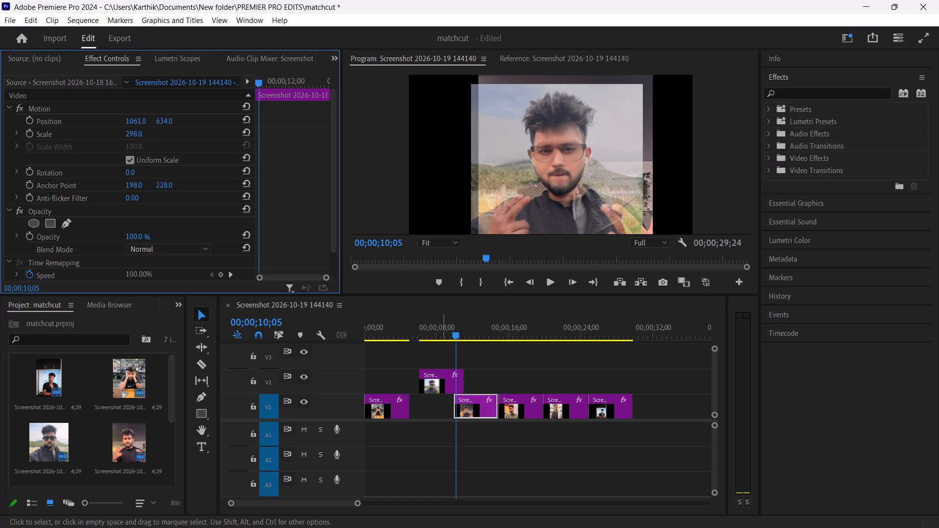
Move the second clip back along track V2 to fill the gap between the first and third clips, and scrub across the cuts.
drag(441, 384, 430, 386)
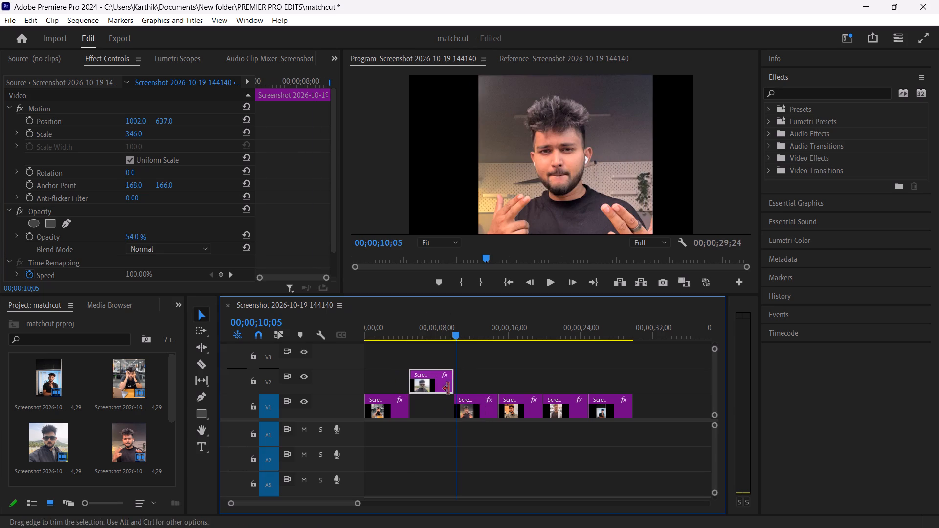
drag(456, 334, 421, 344)
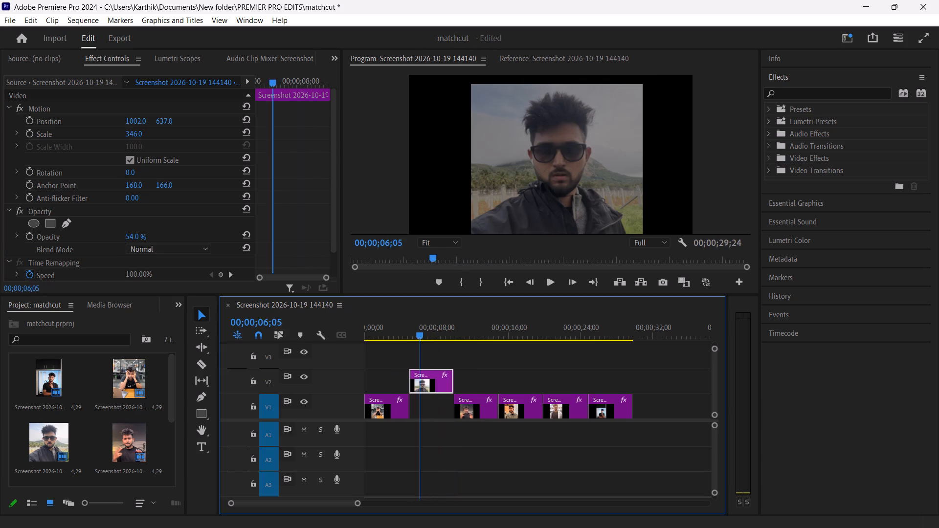
drag(421, 344, 373, 359)
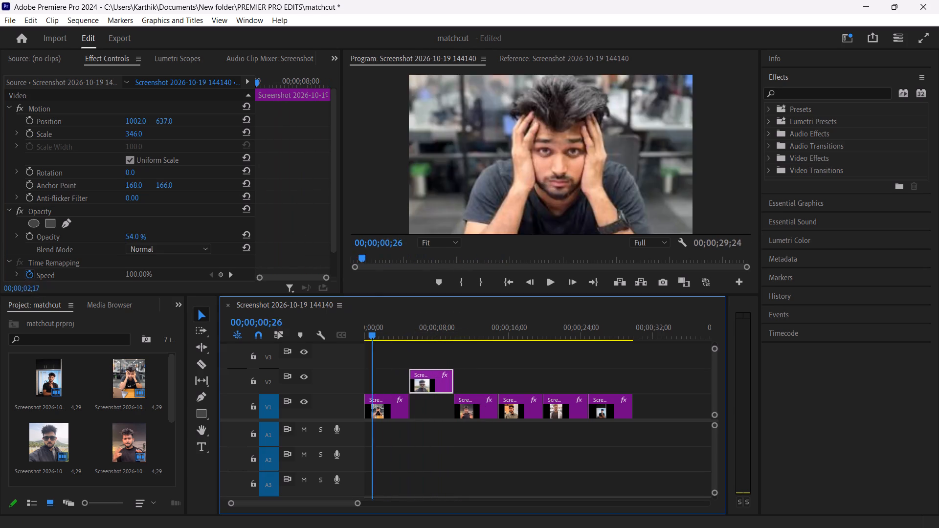
drag(373, 359, 460, 363)
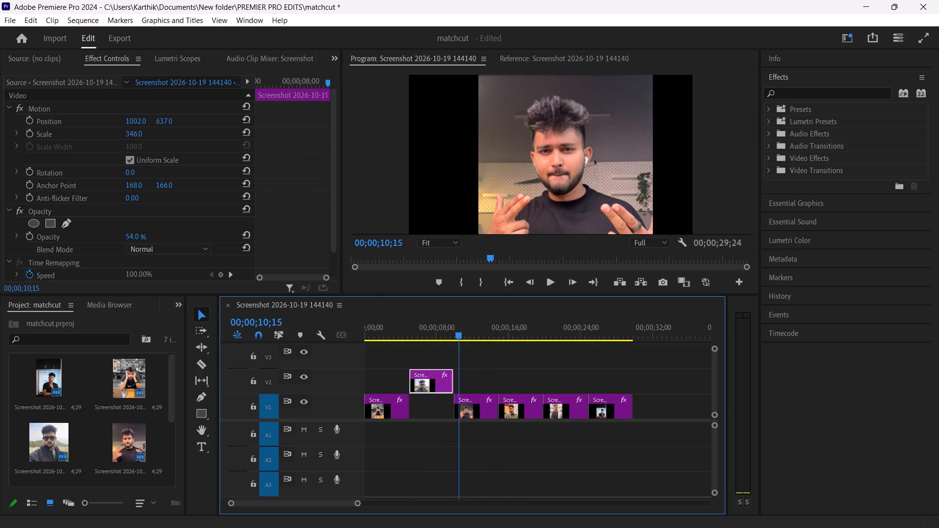
Move the third clip straight up to track V2 beside the second clip, keeping the fourth clip on track V1.
drag(460, 363, 465, 362)
drag(489, 372, 492, 378)
drag(479, 409, 487, 389)
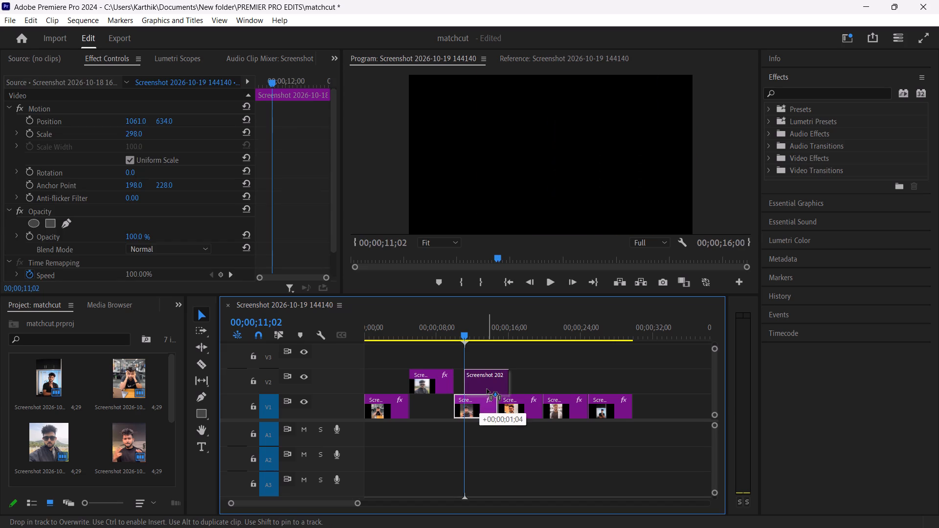
drag(487, 389, 487, 388)
drag(487, 388, 472, 396)
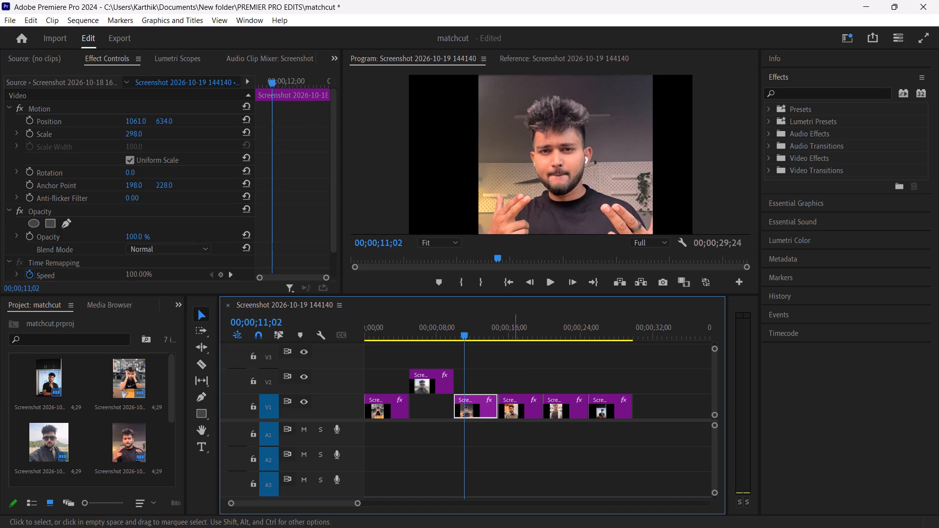
drag(516, 407, 516, 389)
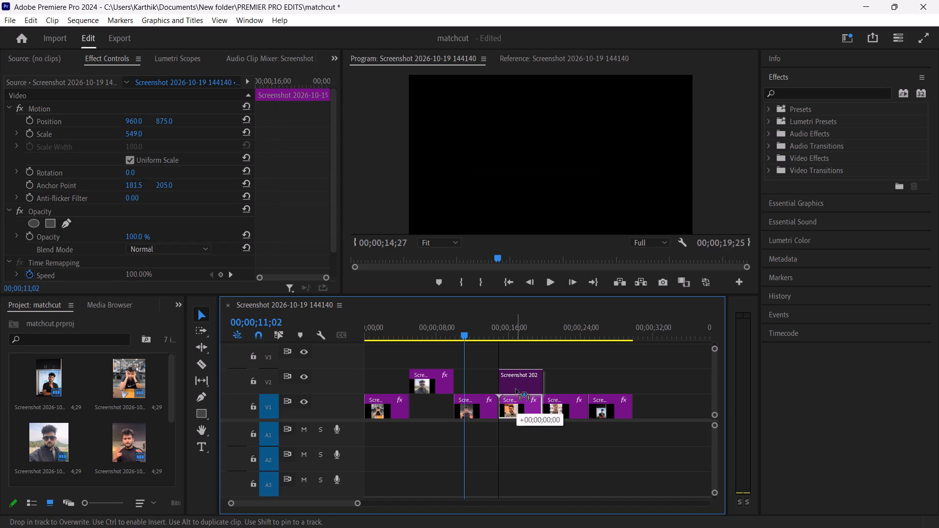
drag(516, 389, 513, 388)
drag(487, 406, 483, 389)
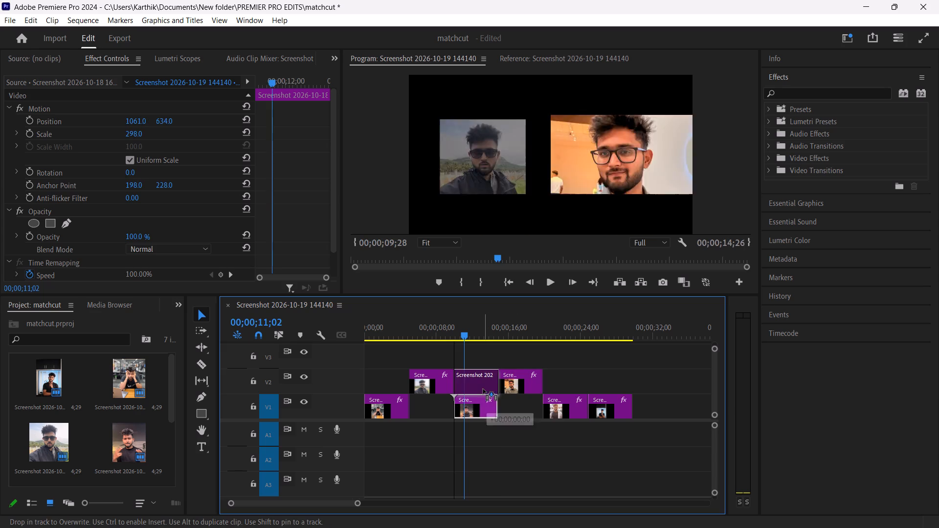
drag(483, 389, 482, 382)
drag(510, 387, 511, 394)
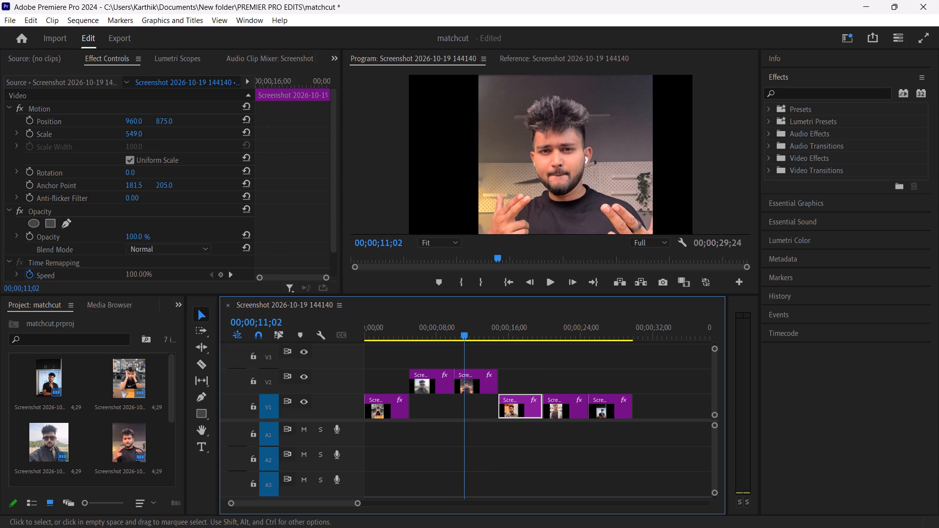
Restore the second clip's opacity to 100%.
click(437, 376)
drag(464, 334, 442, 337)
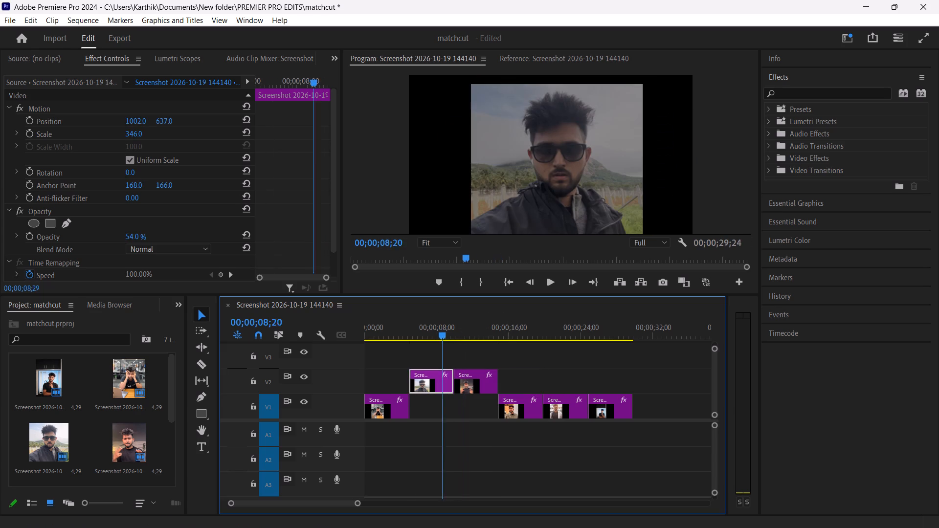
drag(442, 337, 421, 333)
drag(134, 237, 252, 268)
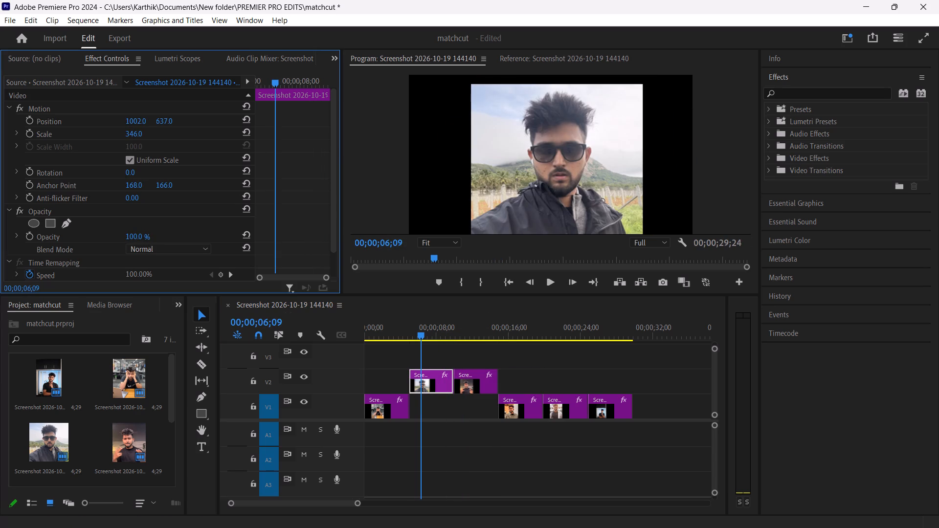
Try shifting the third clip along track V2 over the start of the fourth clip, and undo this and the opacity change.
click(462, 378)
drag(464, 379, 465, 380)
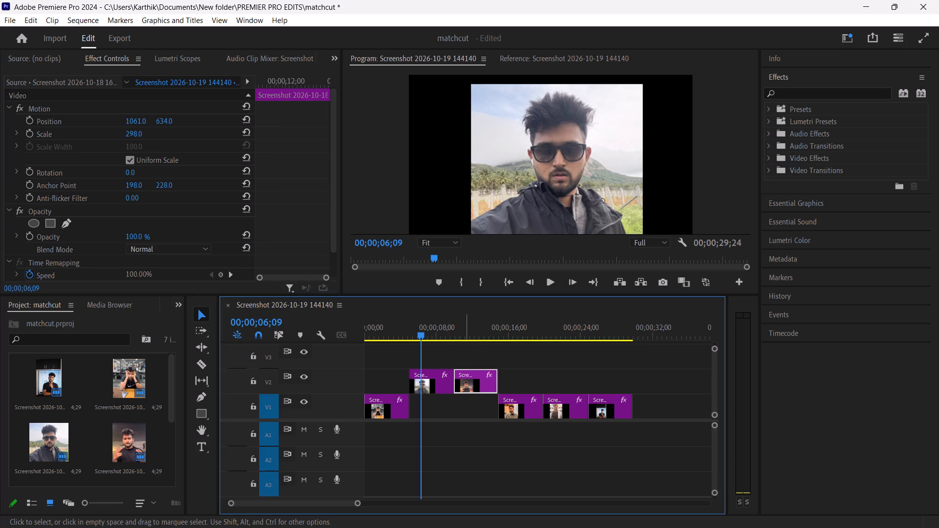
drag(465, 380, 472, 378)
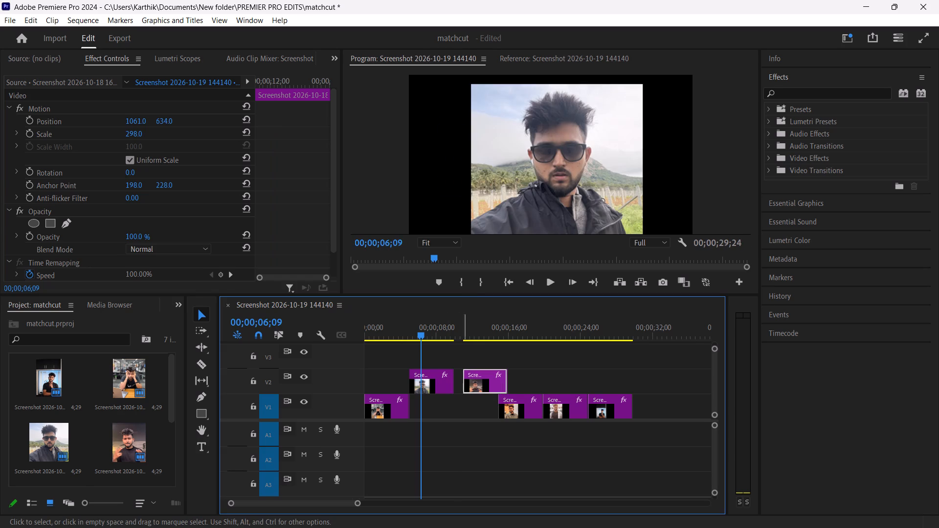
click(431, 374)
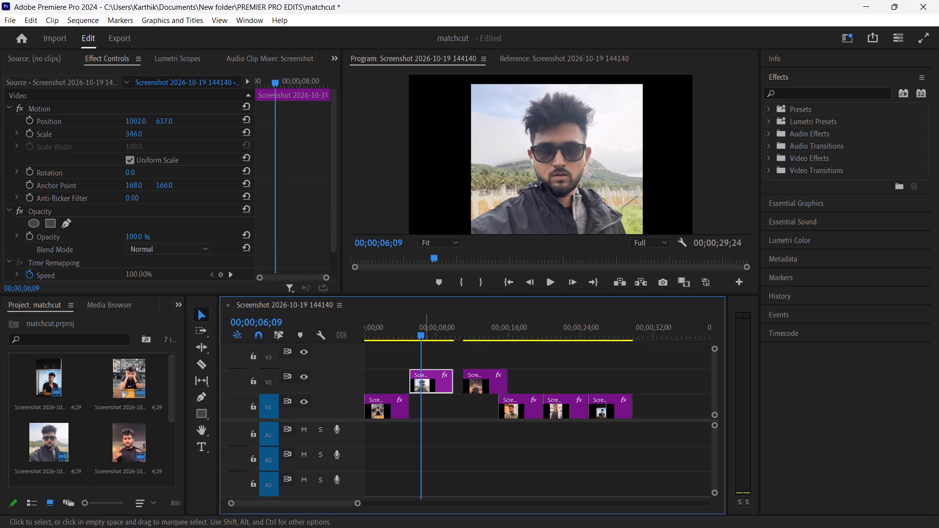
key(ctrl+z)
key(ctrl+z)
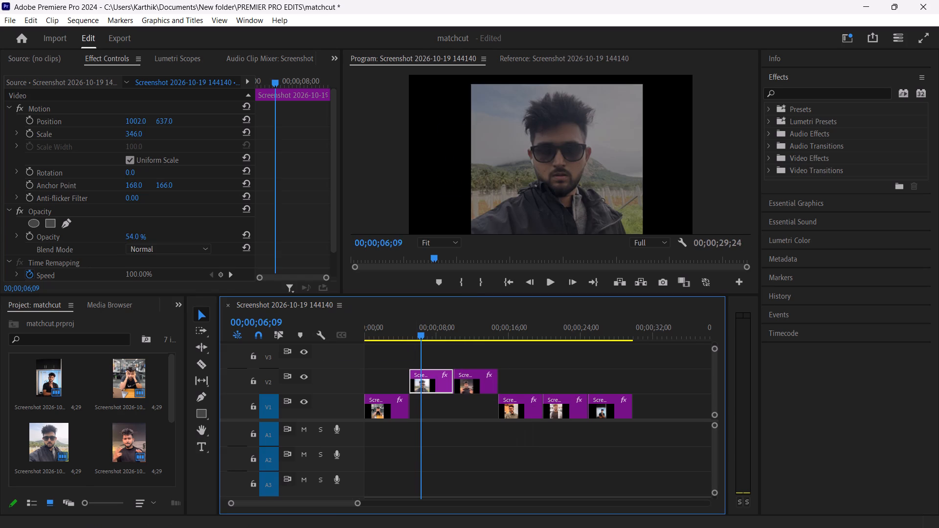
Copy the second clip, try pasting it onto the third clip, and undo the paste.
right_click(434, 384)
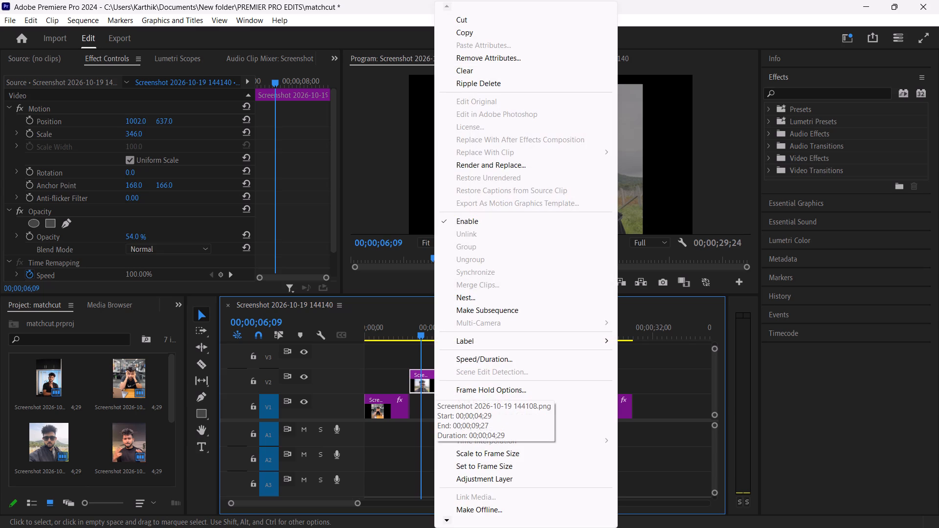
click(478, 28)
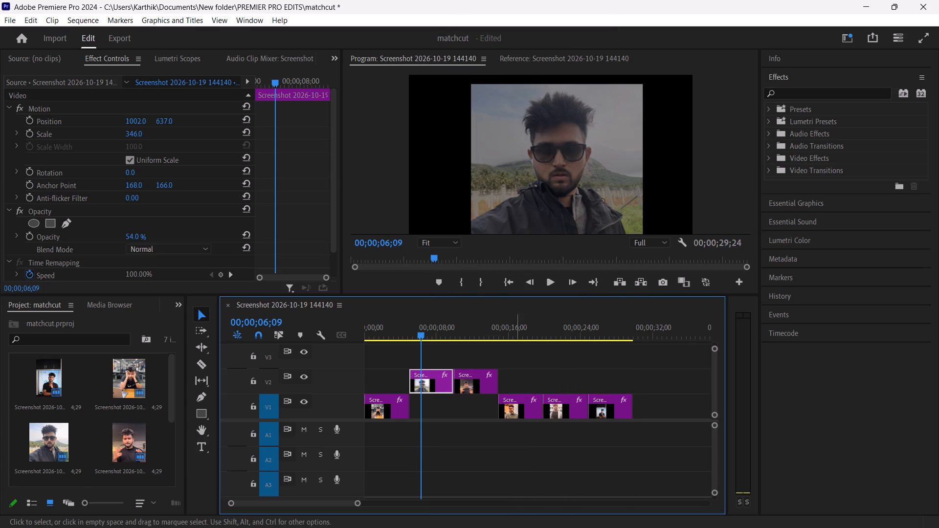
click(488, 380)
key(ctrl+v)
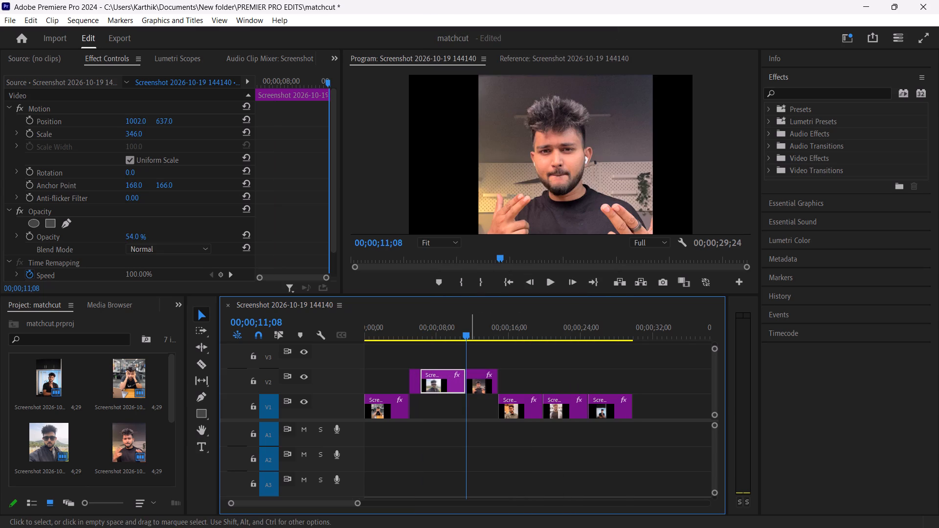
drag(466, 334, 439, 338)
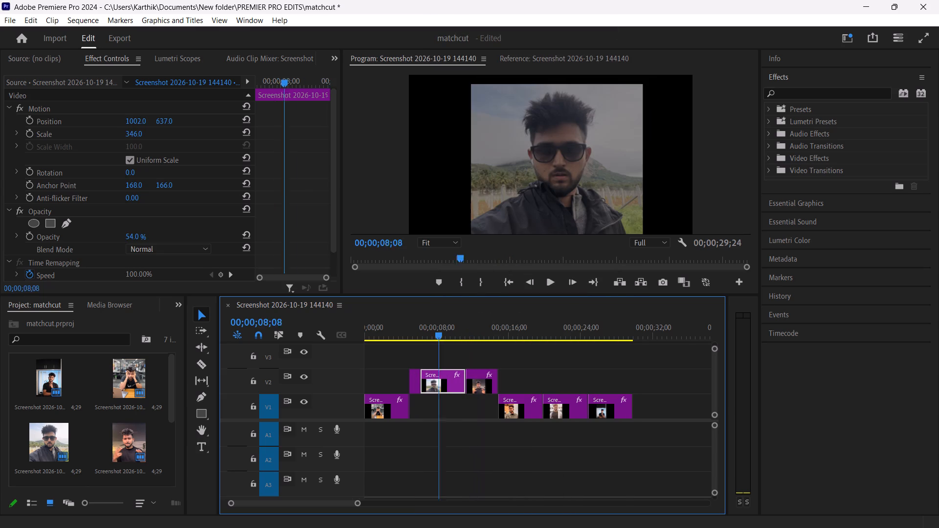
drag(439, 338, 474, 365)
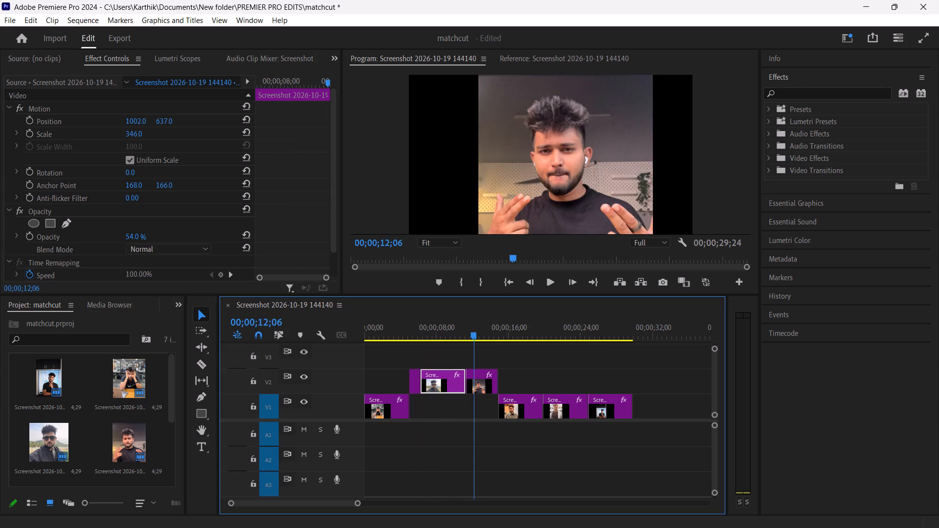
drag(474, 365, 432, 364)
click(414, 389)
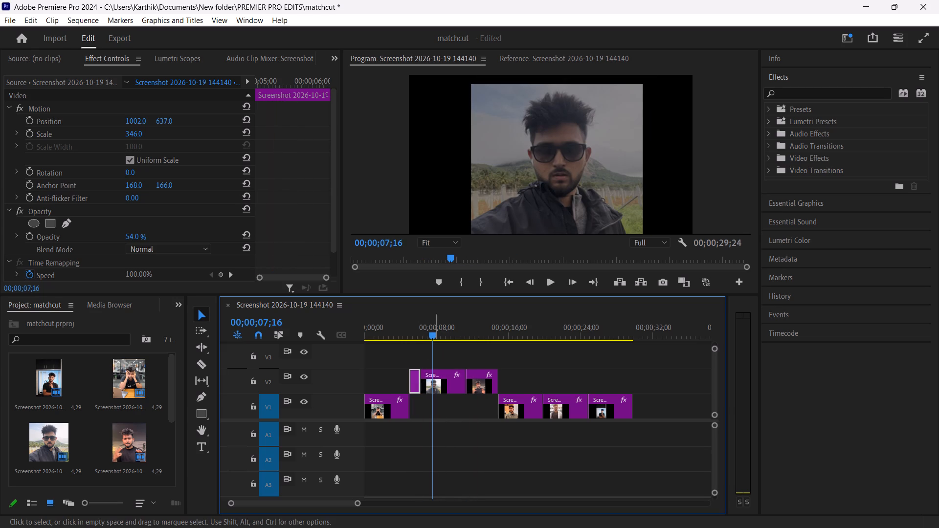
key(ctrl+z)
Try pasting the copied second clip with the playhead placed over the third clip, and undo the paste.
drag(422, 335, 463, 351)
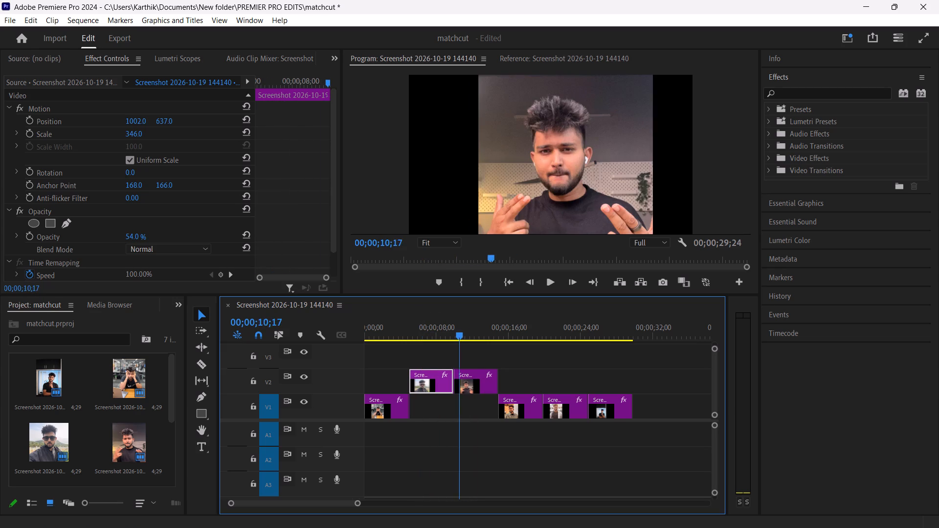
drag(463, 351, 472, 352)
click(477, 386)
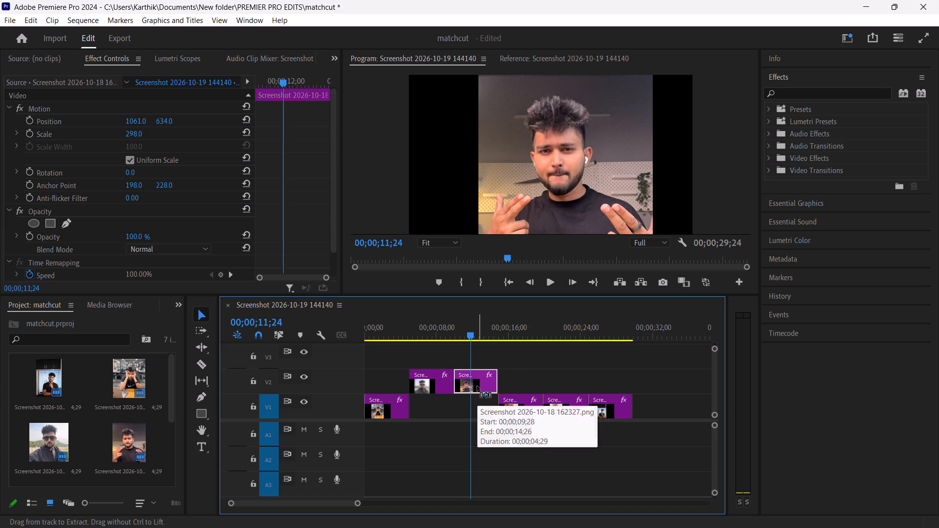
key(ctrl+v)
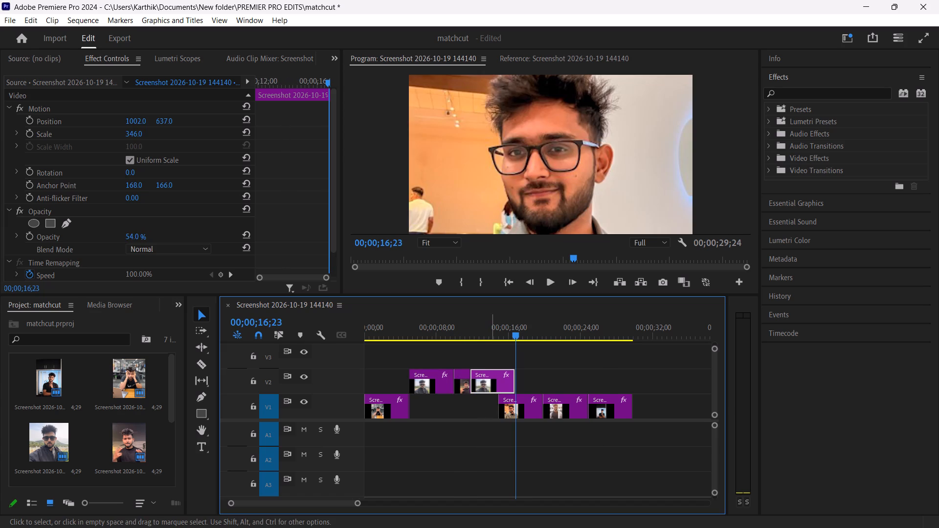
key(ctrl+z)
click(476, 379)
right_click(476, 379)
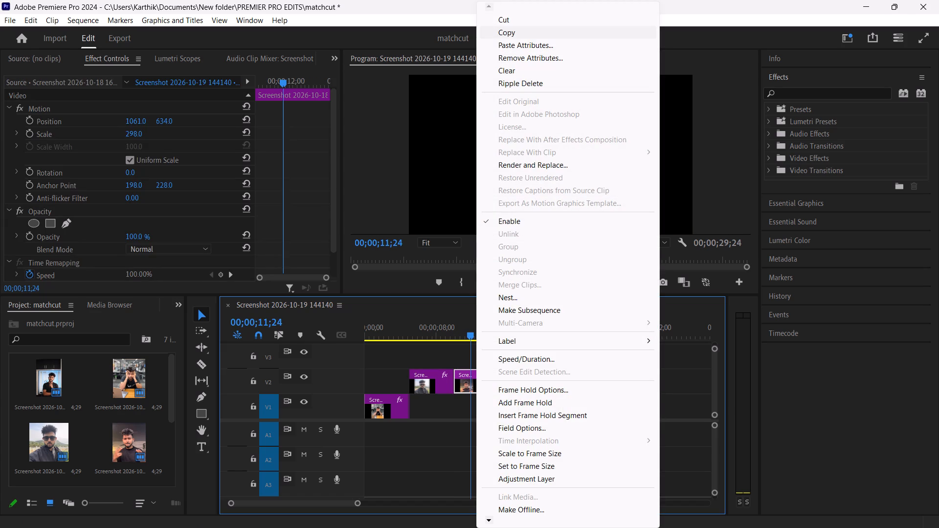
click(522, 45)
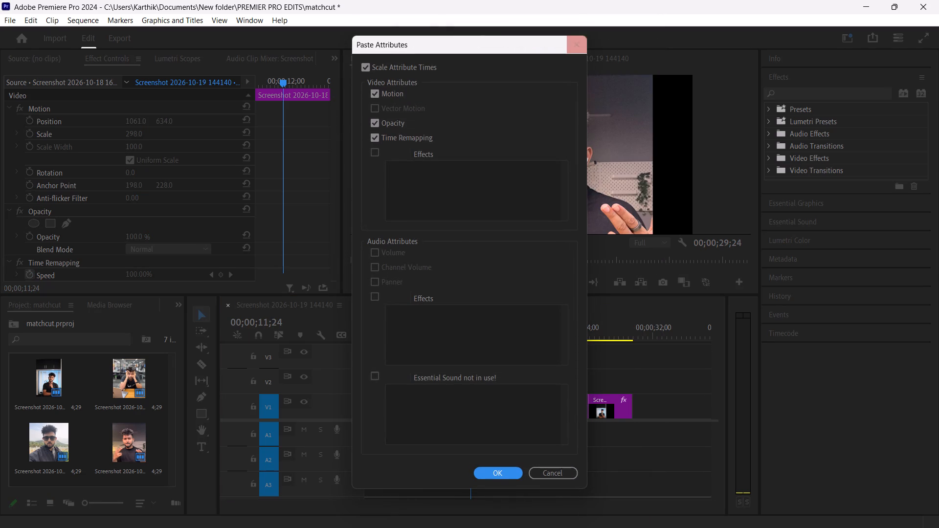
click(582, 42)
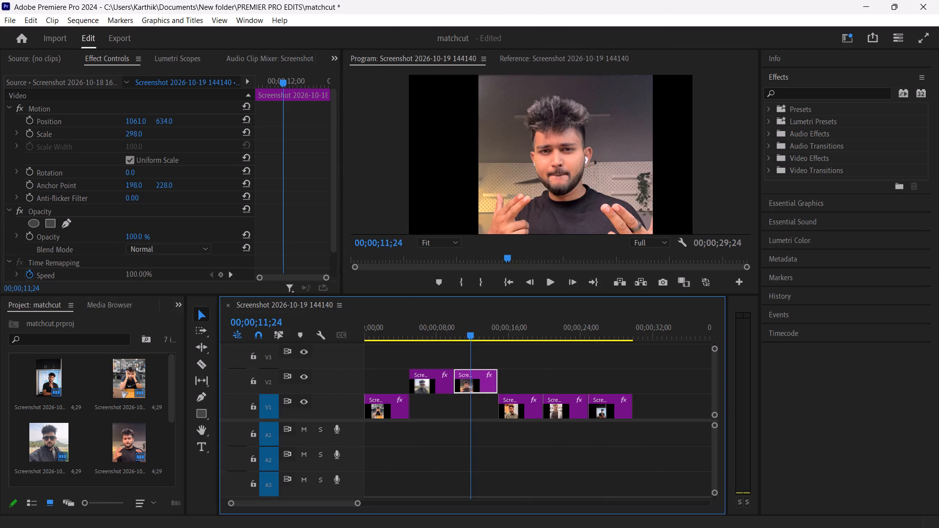
Reduce the third clip's opacity to about 55%.
drag(141, 234, 129, 238)
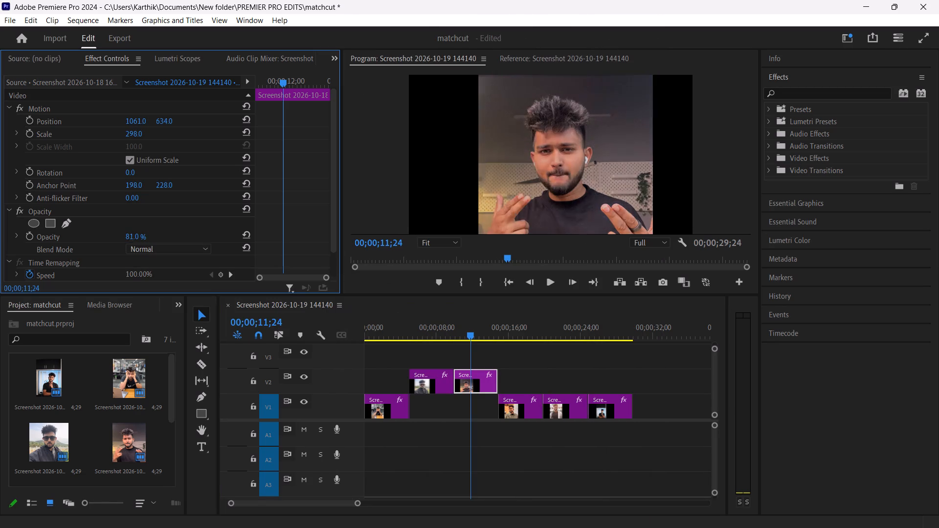
drag(129, 238, 115, 245)
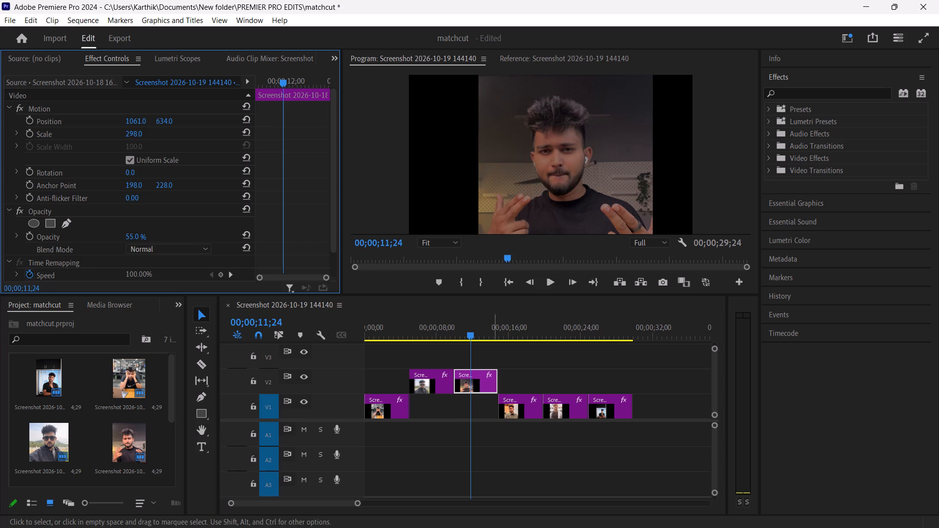
Shift the third clip along track V2 to overlap the start of the fourth clip, and place the playhead within the overlap.
drag(473, 330, 510, 355)
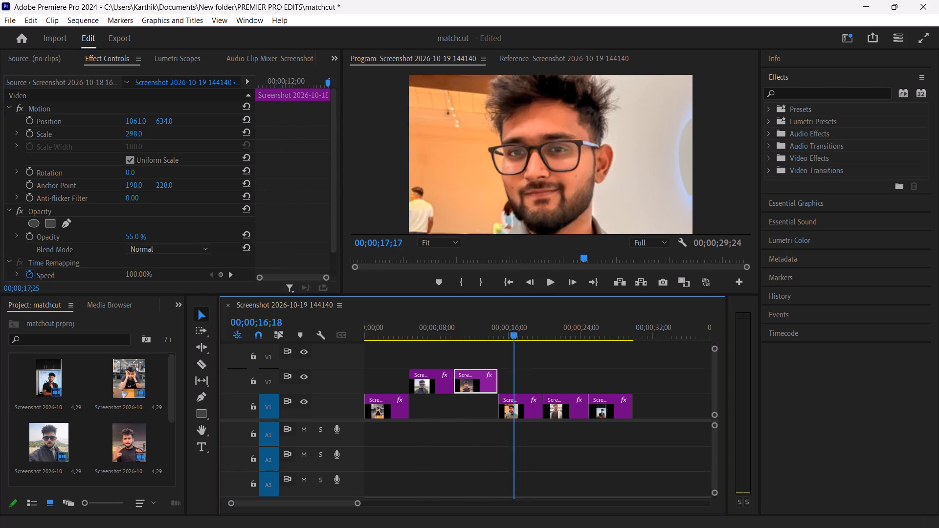
drag(510, 355, 491, 357)
drag(473, 382, 488, 382)
drag(484, 333, 501, 340)
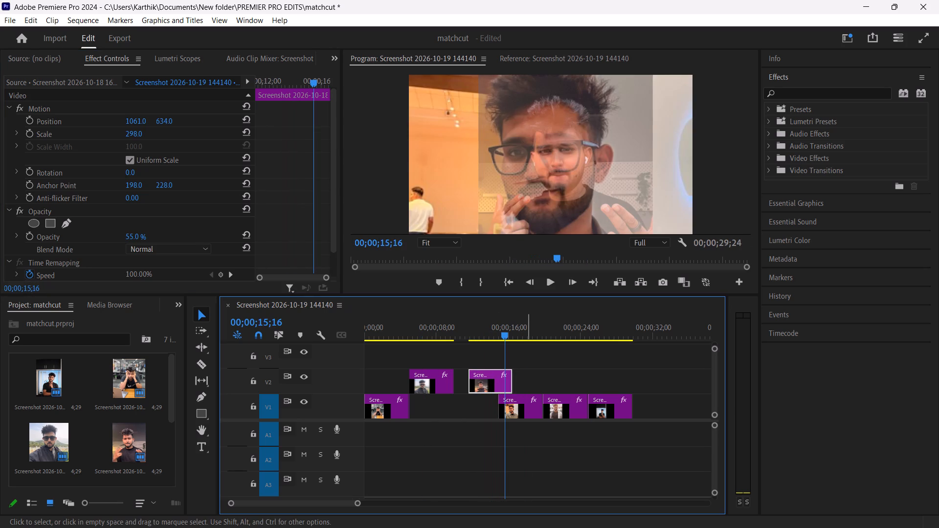
Scale the fourth clip to 298 and position it at 1016, 682 so its face aligns with the overlaid third clip.
click(514, 398)
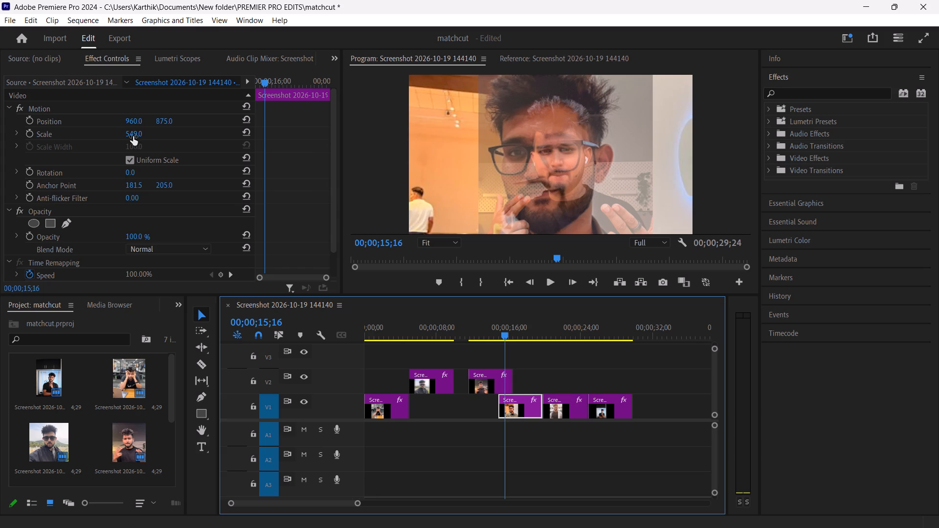
drag(131, 131, 86, 139)
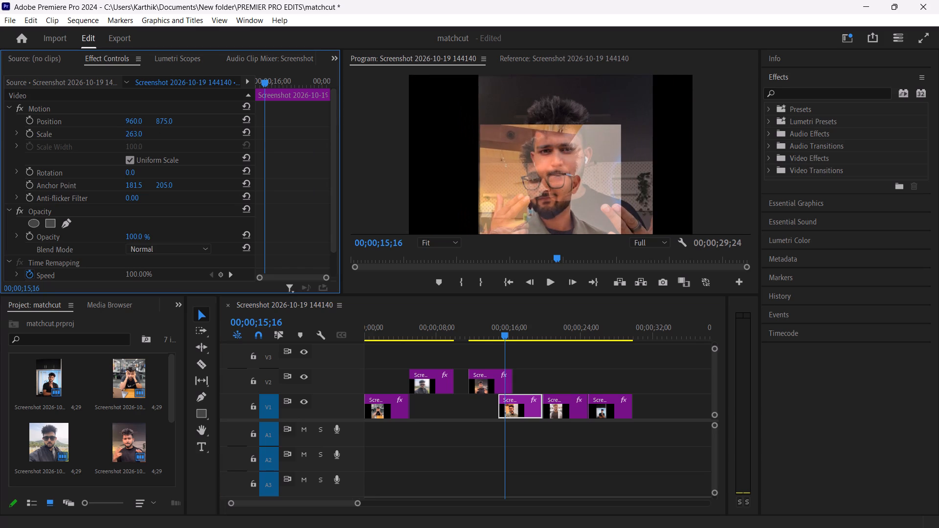
drag(161, 118, 52, 141)
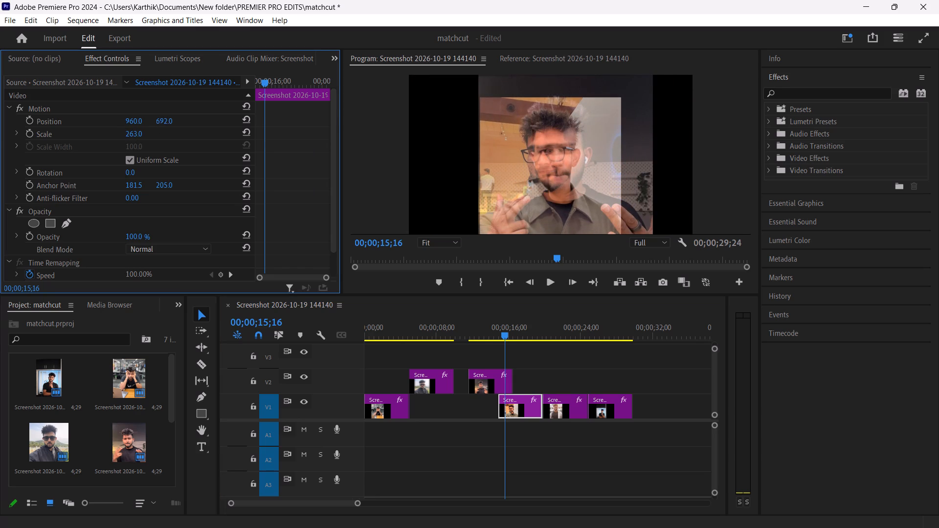
drag(52, 141, 52, 141)
drag(123, 119, 184, 126)
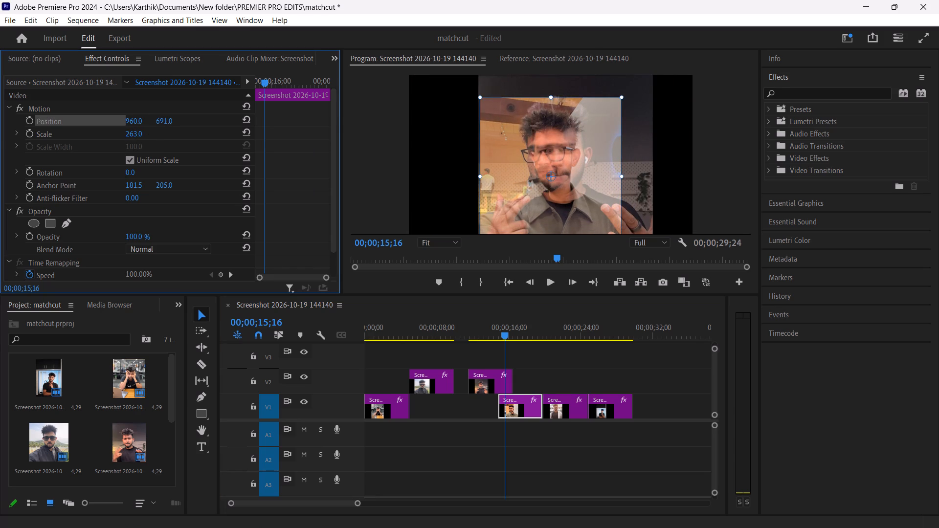
drag(135, 124, 166, 121)
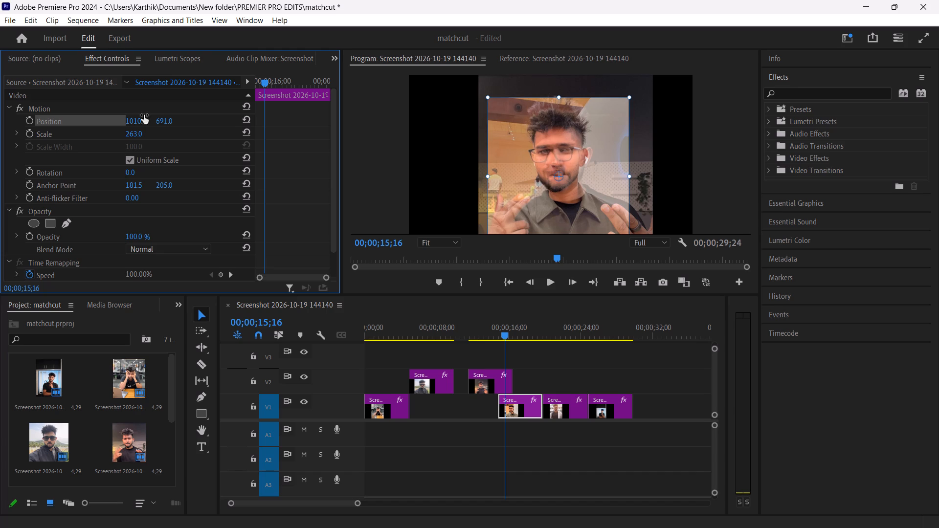
drag(167, 121, 147, 129)
drag(136, 134, 139, 137)
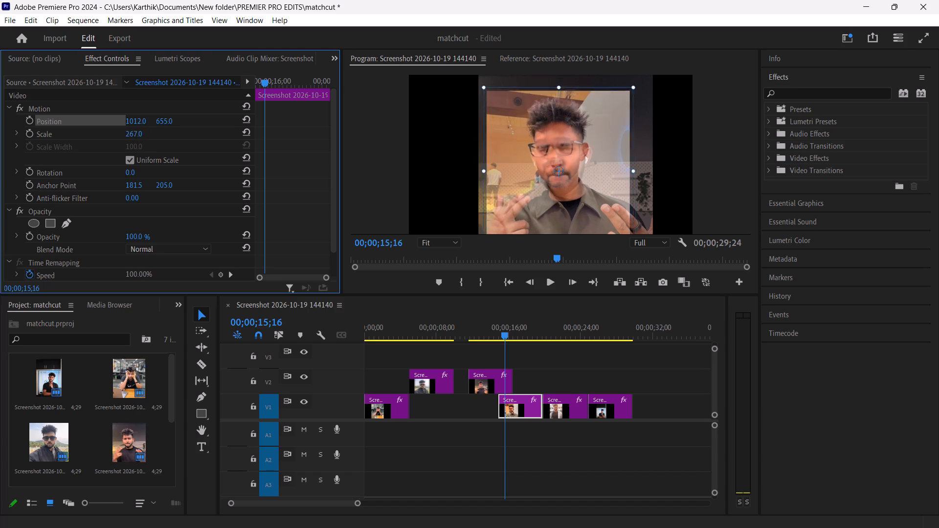
drag(139, 137, 126, 144)
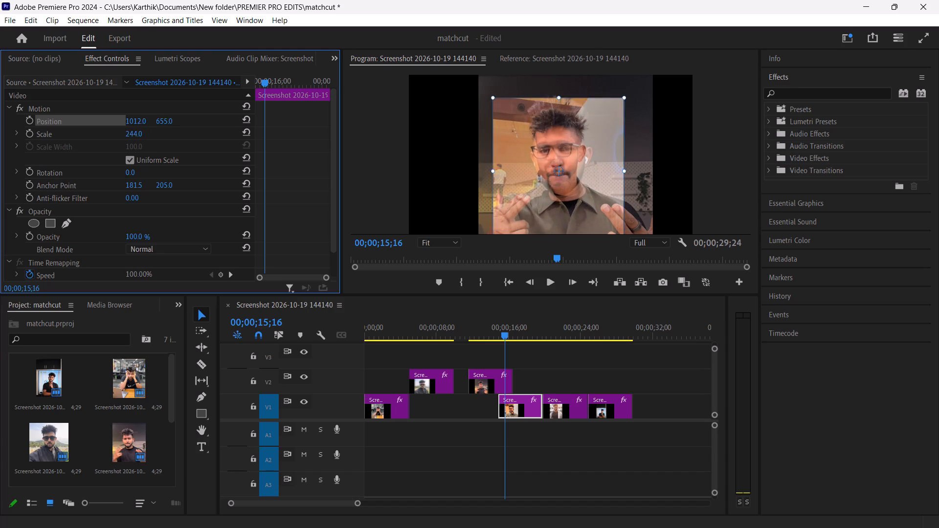
drag(126, 144, 159, 144)
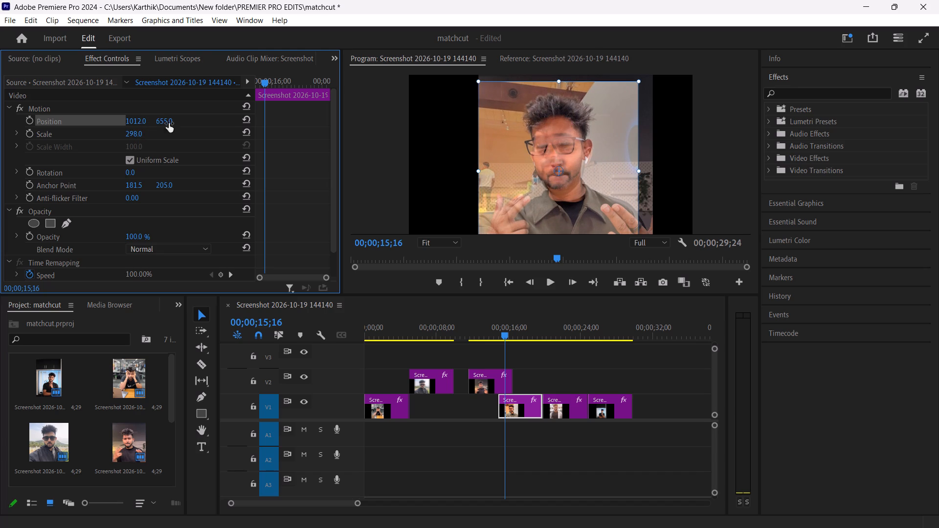
click(156, 122)
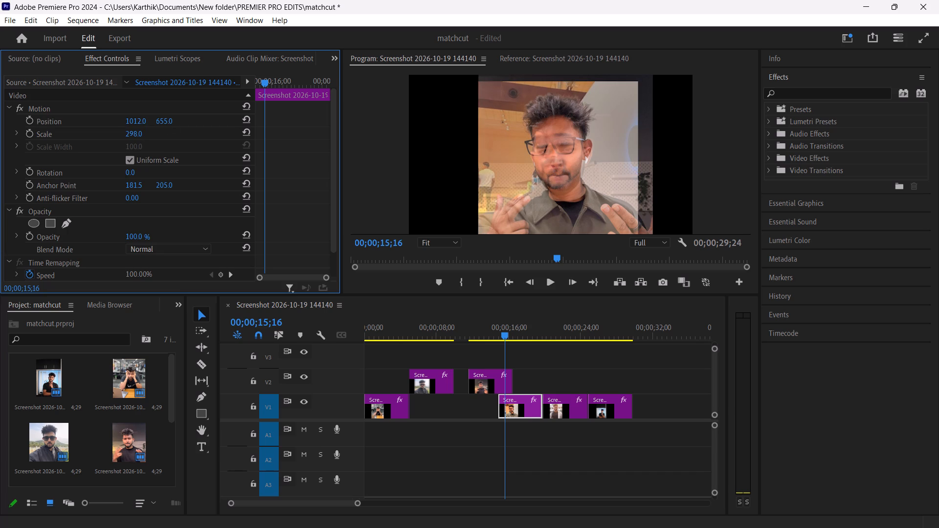
drag(162, 120, 179, 121)
drag(138, 123, 145, 127)
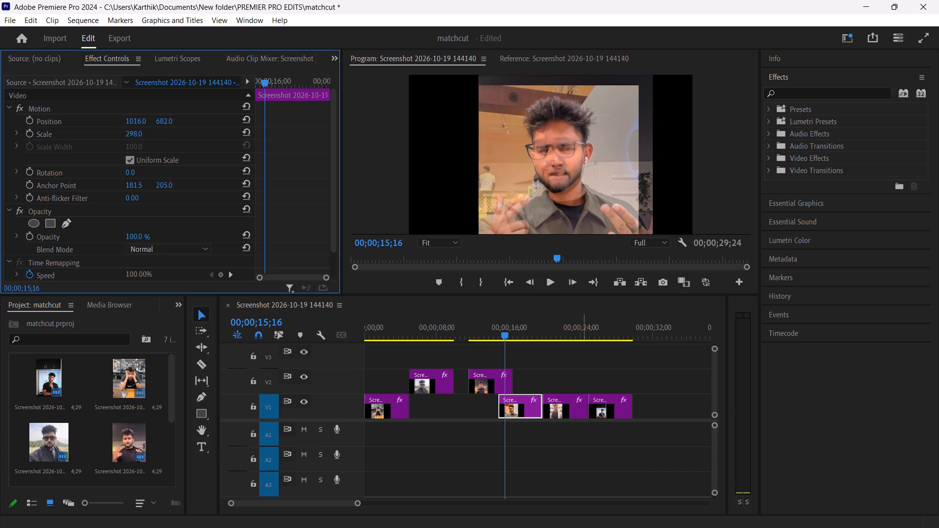
Move the third clip back along track V2 so it directly follows the second clip.
drag(481, 375, 465, 373)
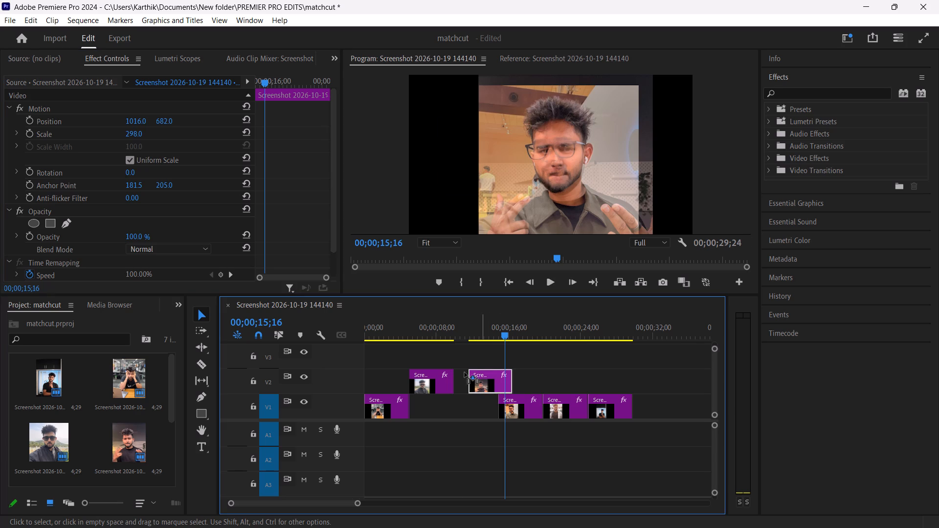
drag(465, 373, 465, 371)
Move the fourth clip up to track V2, overlapping the start of the fifth clip, and place the playhead at 00;00;19;28 within the overlap.
drag(520, 414, 526, 395)
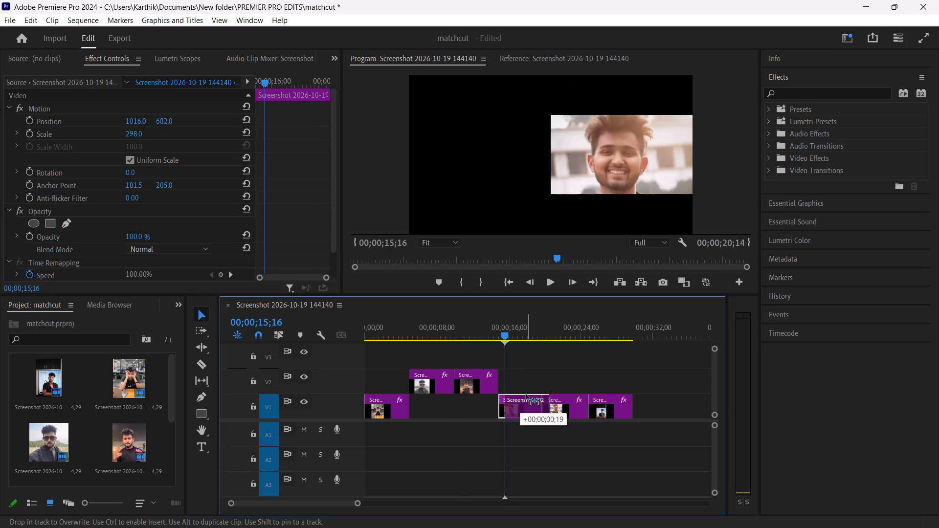
drag(526, 395, 527, 384)
drag(506, 330, 528, 332)
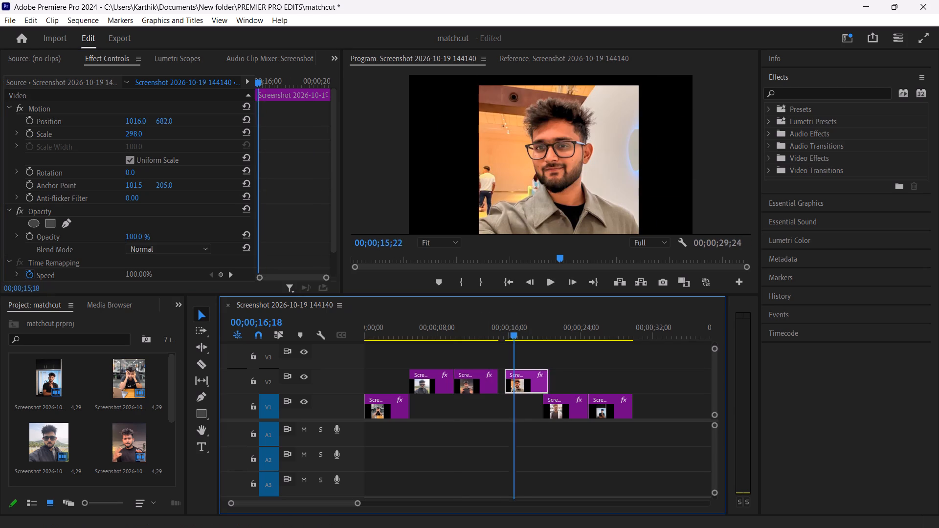
drag(528, 332, 540, 341)
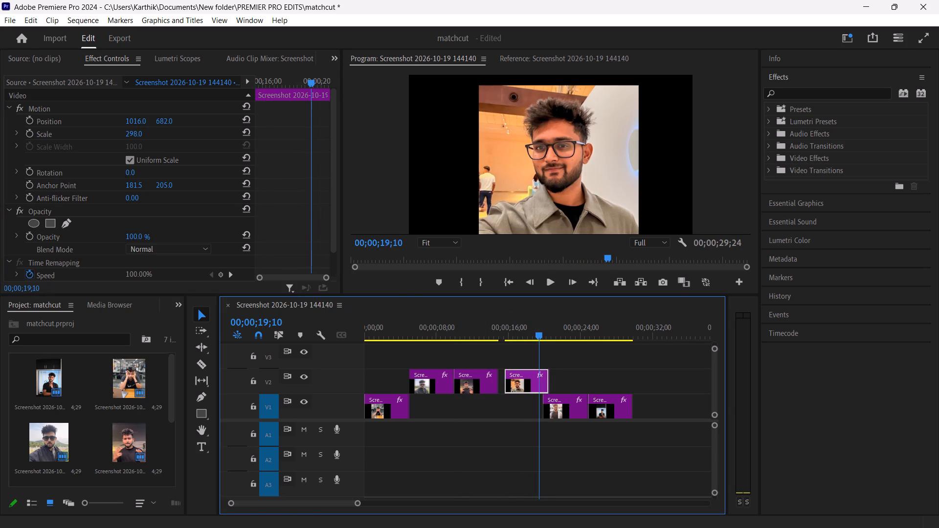
drag(531, 380, 537, 378)
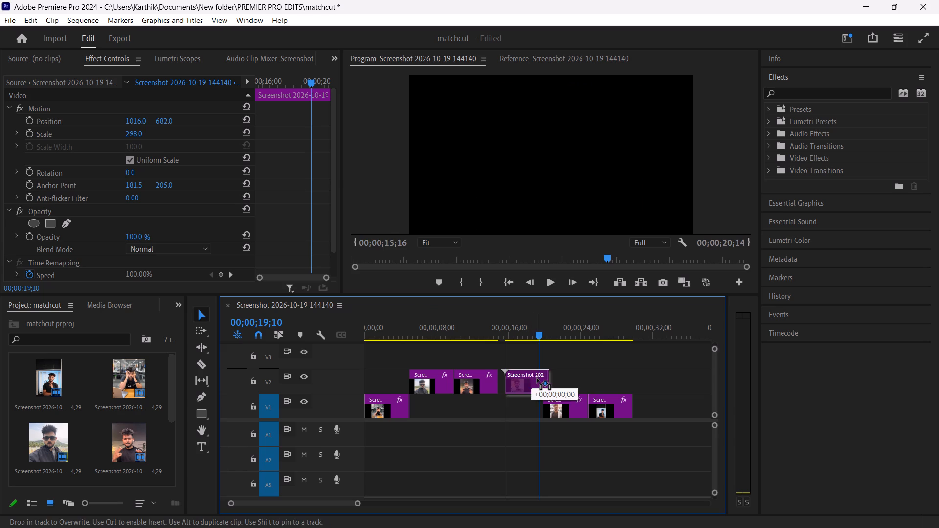
drag(537, 378, 537, 378)
click(541, 335)
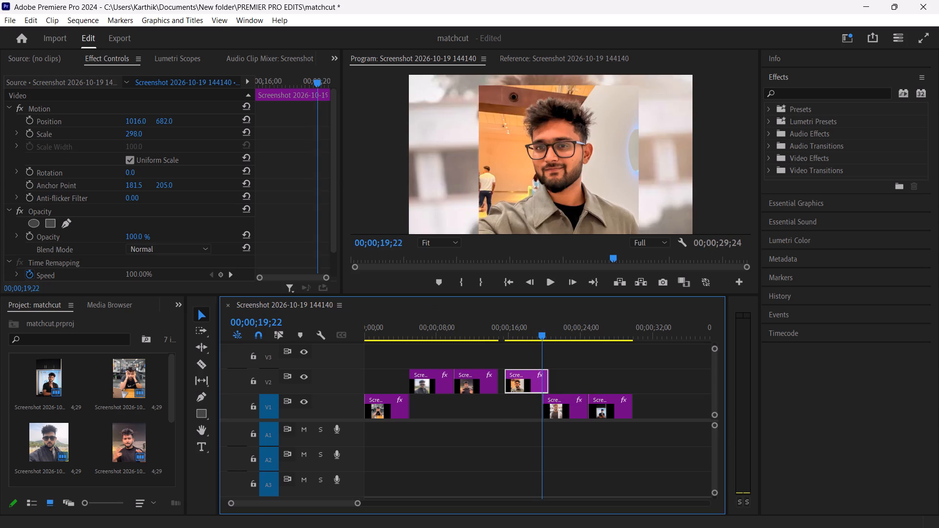
click(541, 332)
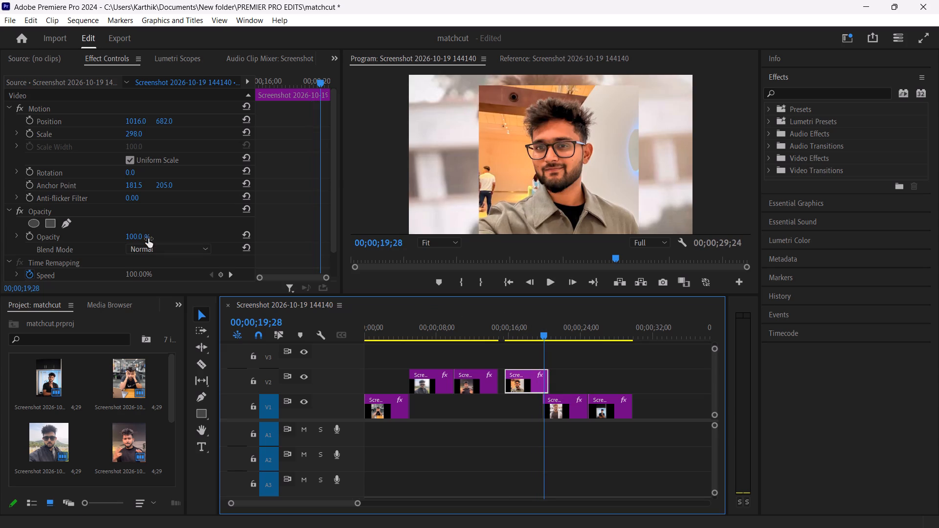
Reduce the fourth clip's opacity to about 56%.
drag(136, 238, 115, 249)
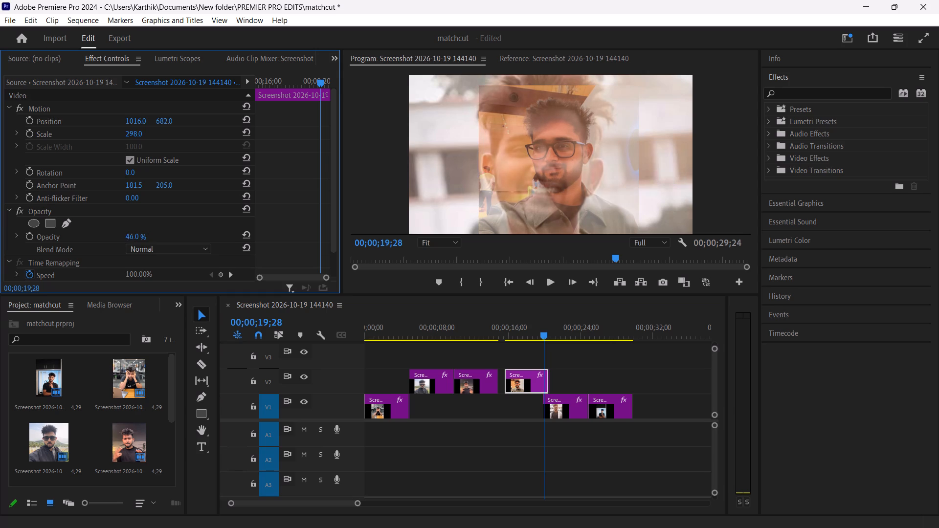
drag(115, 249, 133, 255)
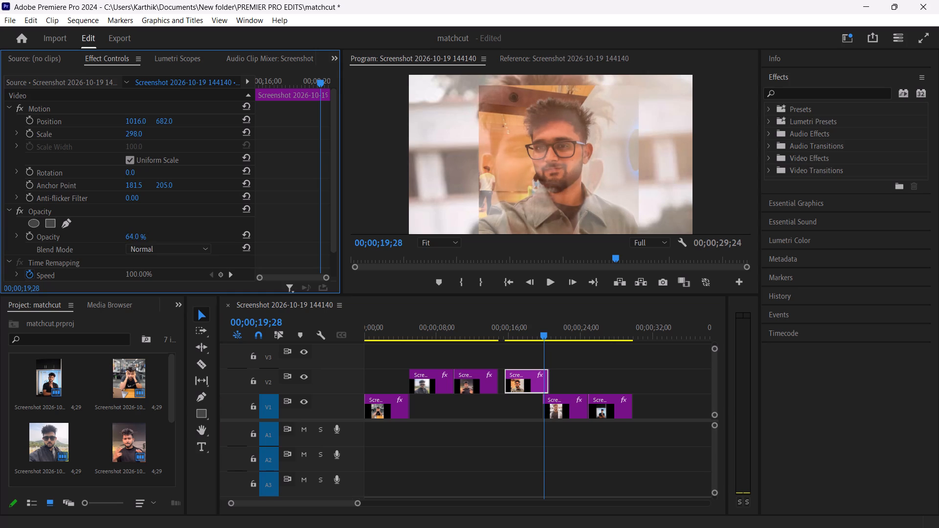
drag(133, 255, 123, 251)
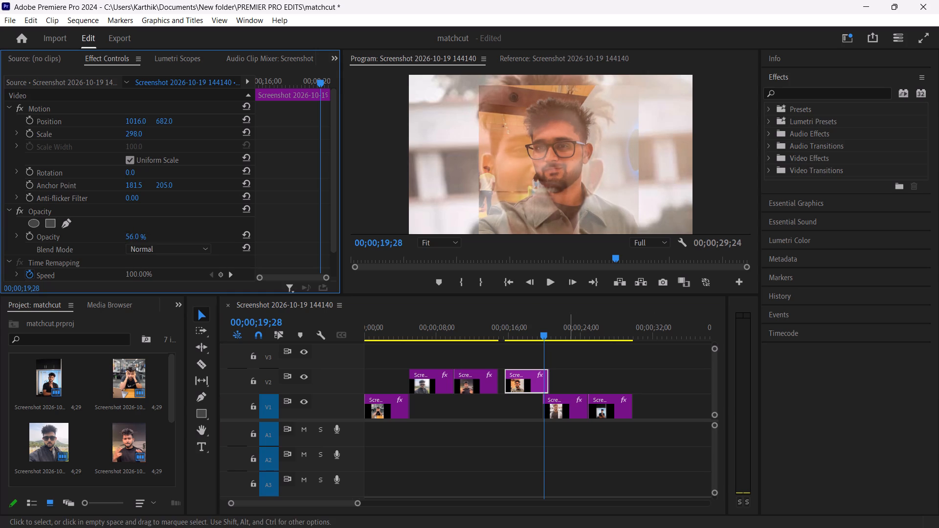
Roughly align the fifth clip under the fourth by scaling it to 236 and positioning it at 1039, 733.
click(568, 402)
drag(134, 135, 114, 134)
drag(163, 118, 224, 125)
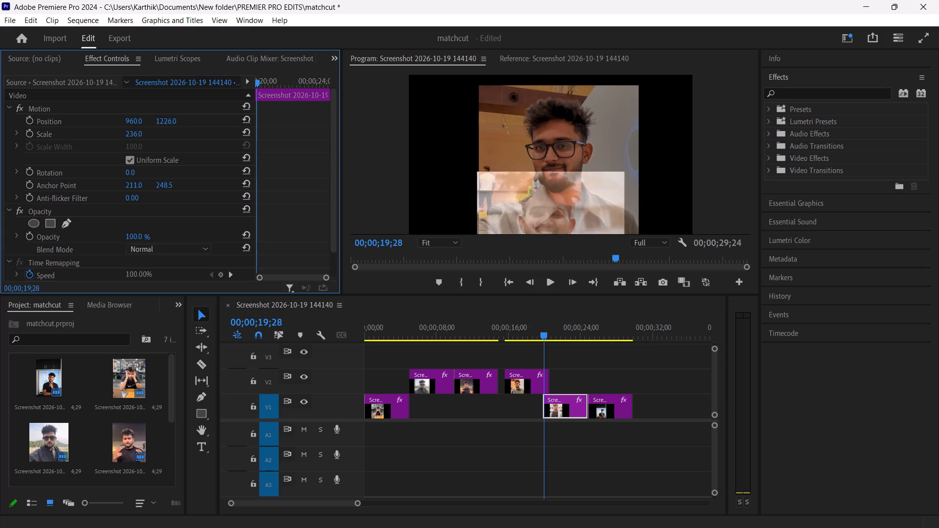
drag(224, 125, 88, 124)
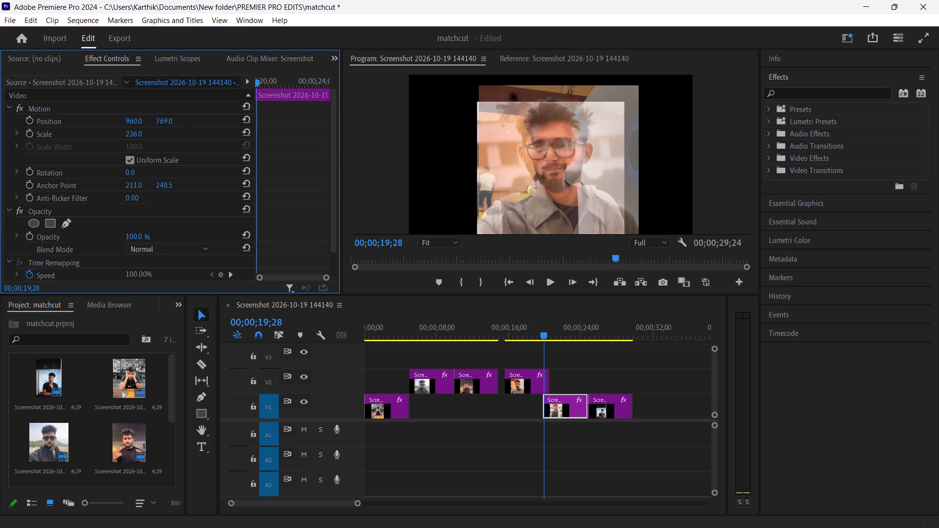
drag(88, 124, 52, 126)
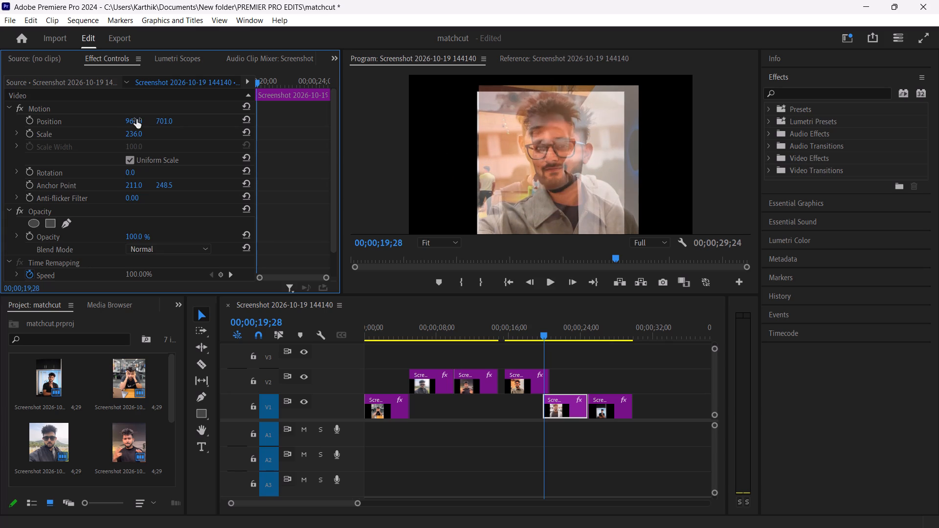
drag(136, 119, 191, 138)
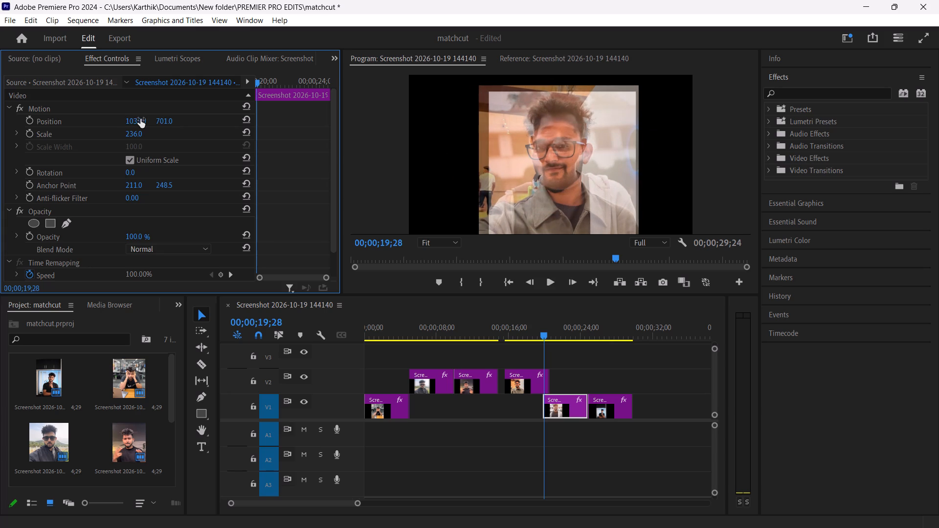
drag(163, 116, 181, 129)
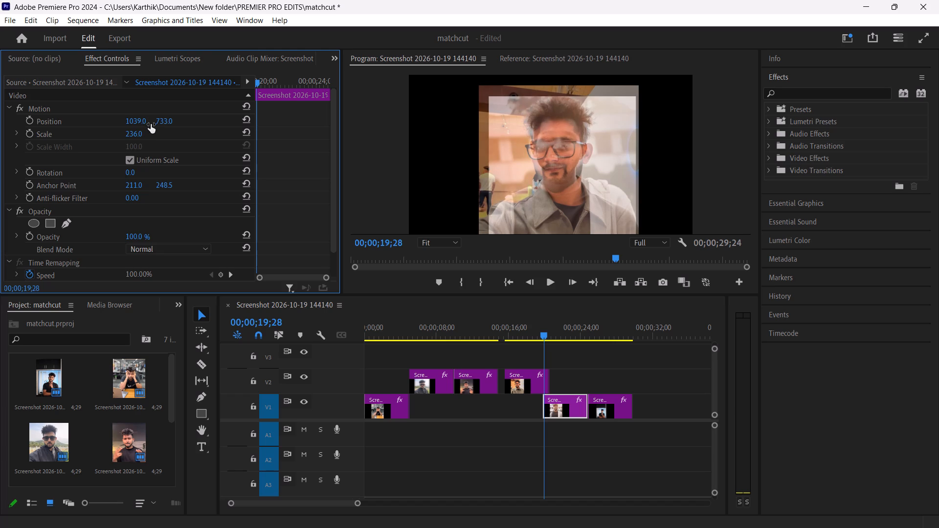
Fine-tune the fifth clip's face alignment with scale 264 and position 1048, 771.
drag(132, 130, 132, 127)
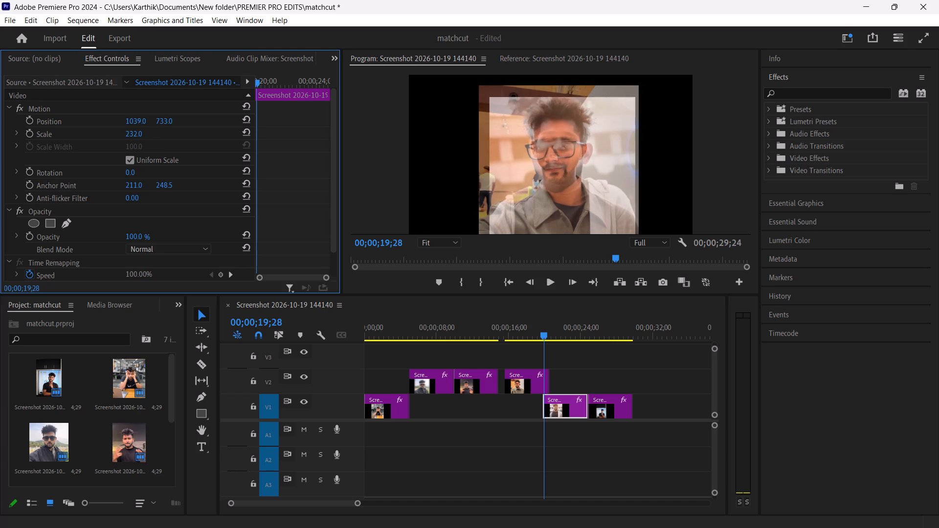
drag(132, 127, 137, 125)
drag(162, 122, 194, 130)
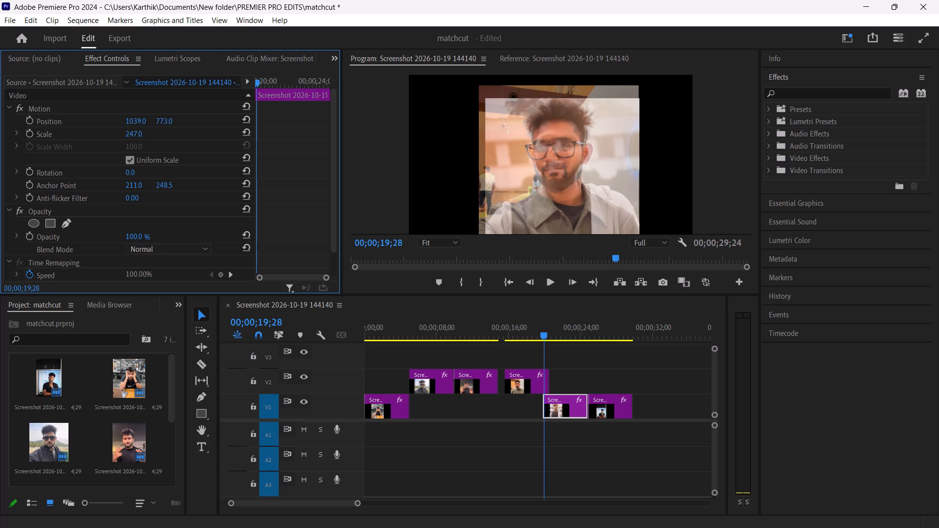
drag(194, 130, 194, 131)
drag(131, 119, 139, 127)
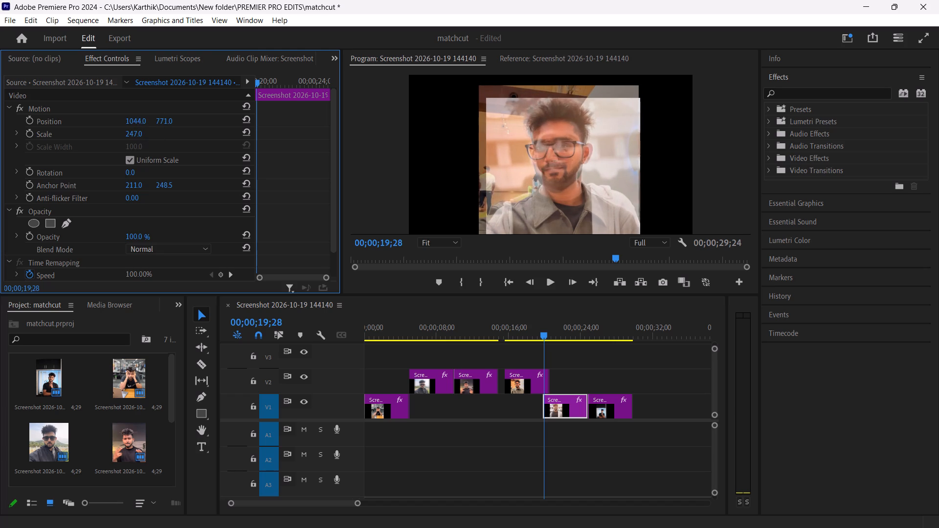
drag(139, 127, 141, 127)
drag(135, 136, 139, 137)
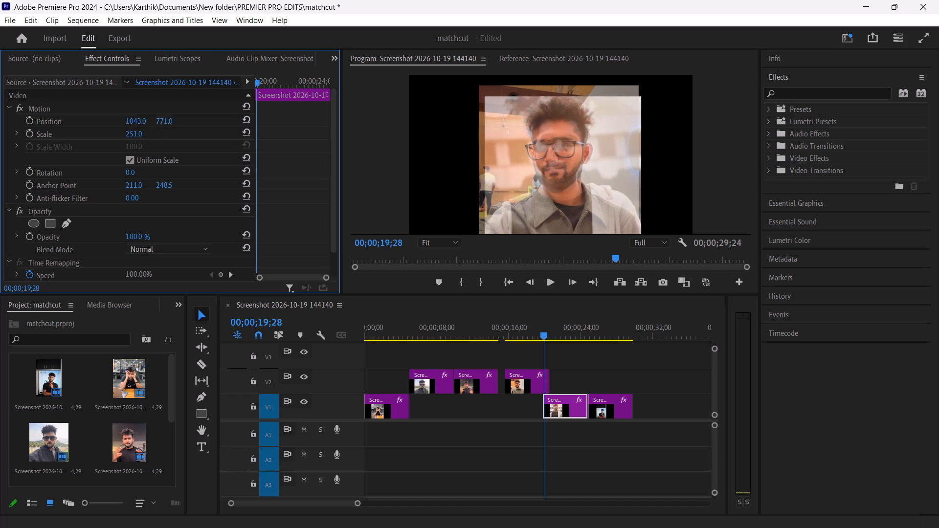
drag(139, 137, 148, 138)
click(160, 123)
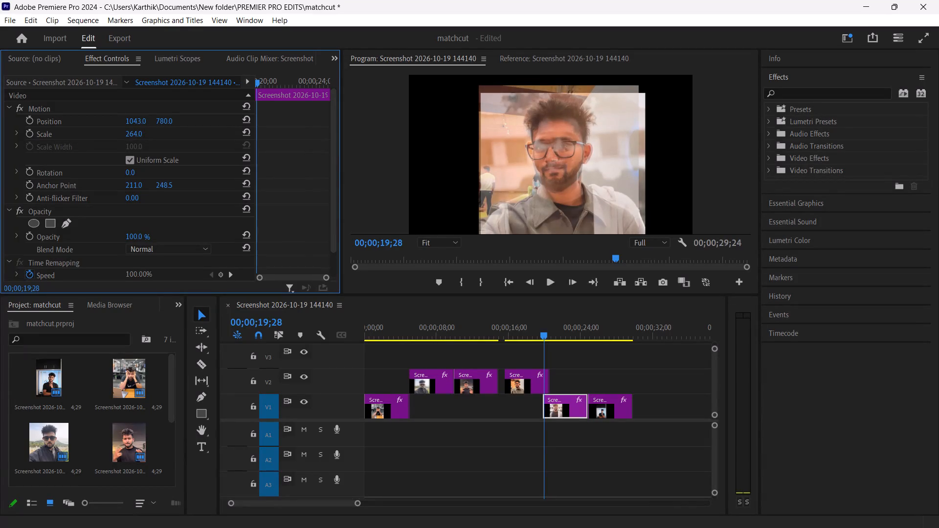
drag(141, 118, 144, 119)
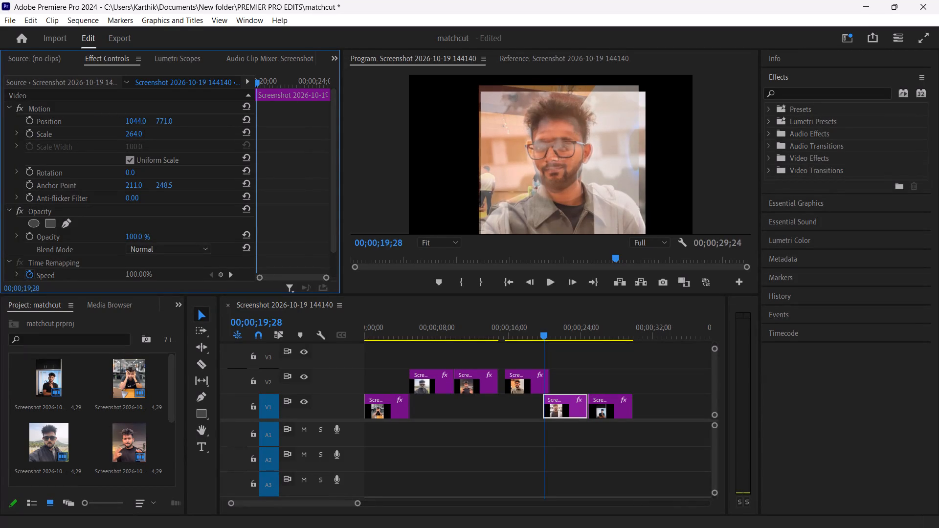
drag(144, 119, 146, 120)
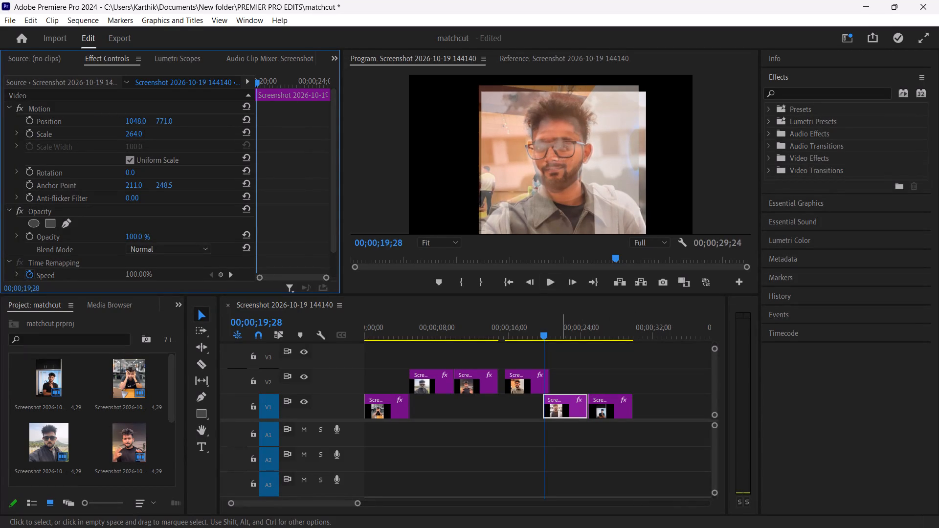
Move the fifth clip up to track V2 and shift it to overlap the start of the sixth clip.
drag(567, 400, 597, 382)
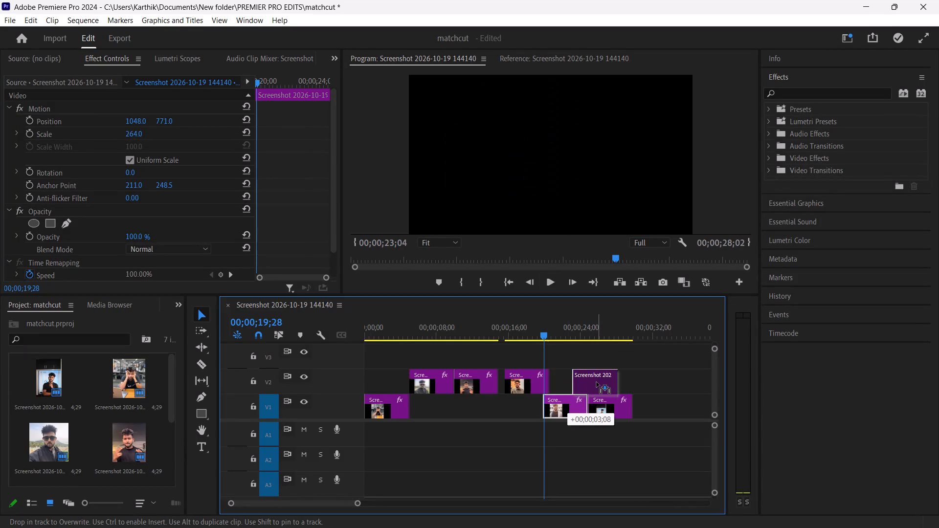
drag(597, 382, 585, 378)
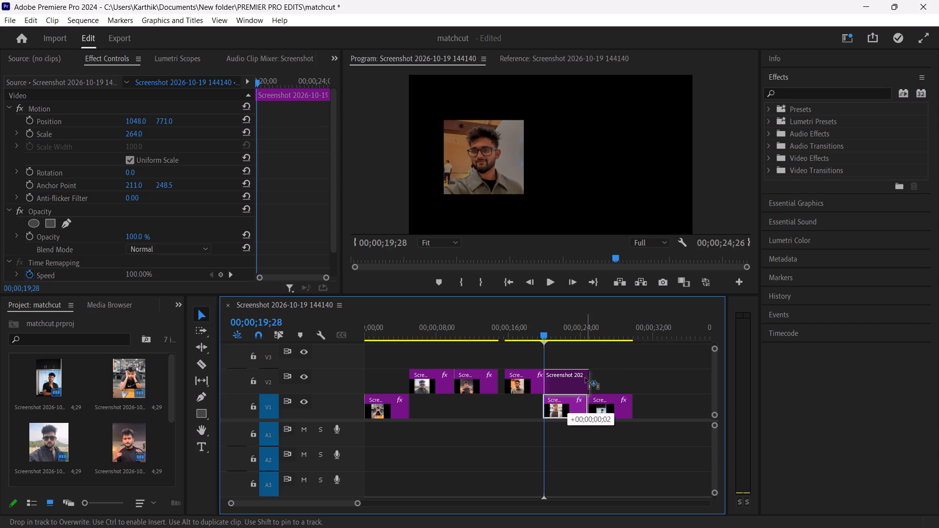
drag(585, 378, 585, 378)
drag(566, 381, 575, 382)
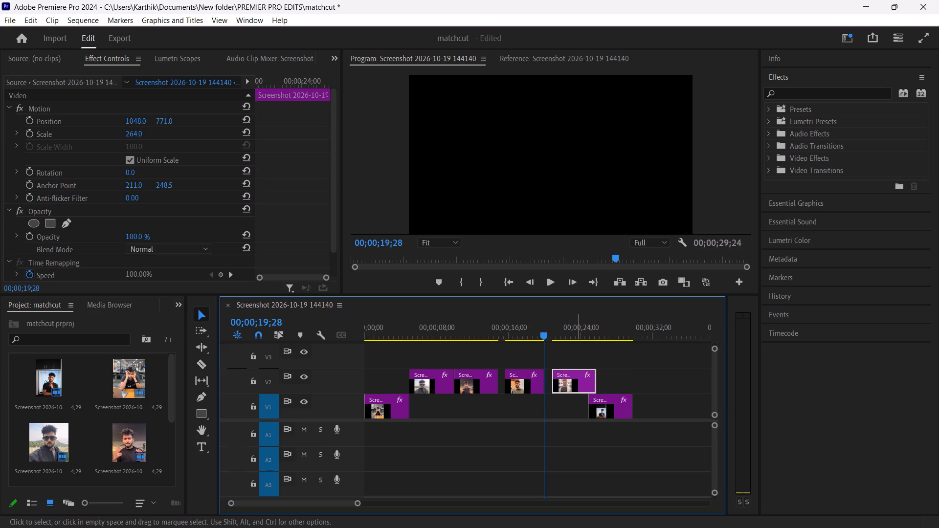
Reduce the fifth clip's opacity to 64%.
click(575, 380)
drag(547, 338, 568, 346)
drag(139, 235, 123, 241)
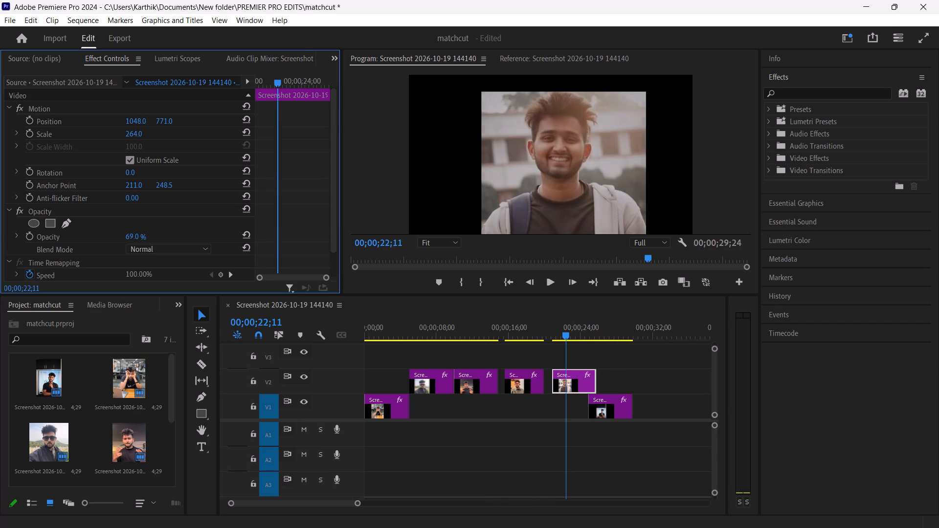
drag(567, 332, 588, 345)
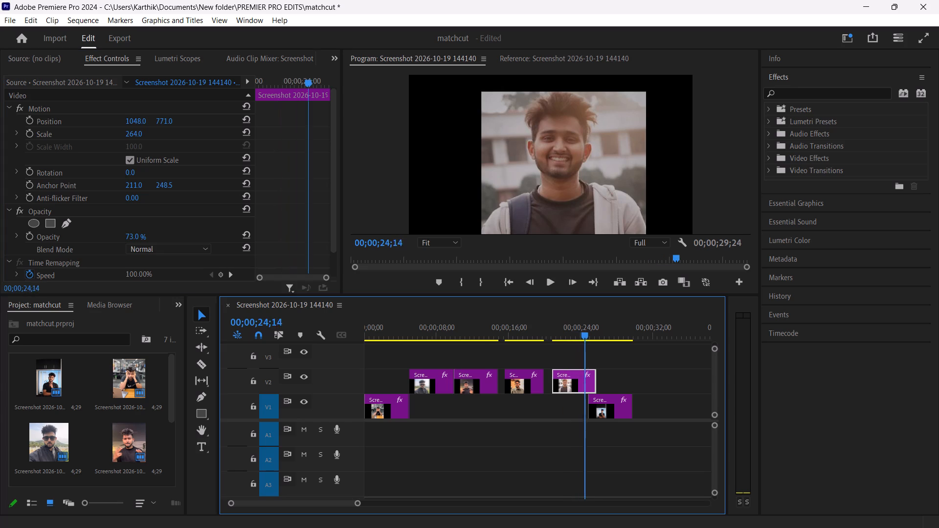
drag(588, 345, 589, 346)
drag(140, 239, 129, 239)
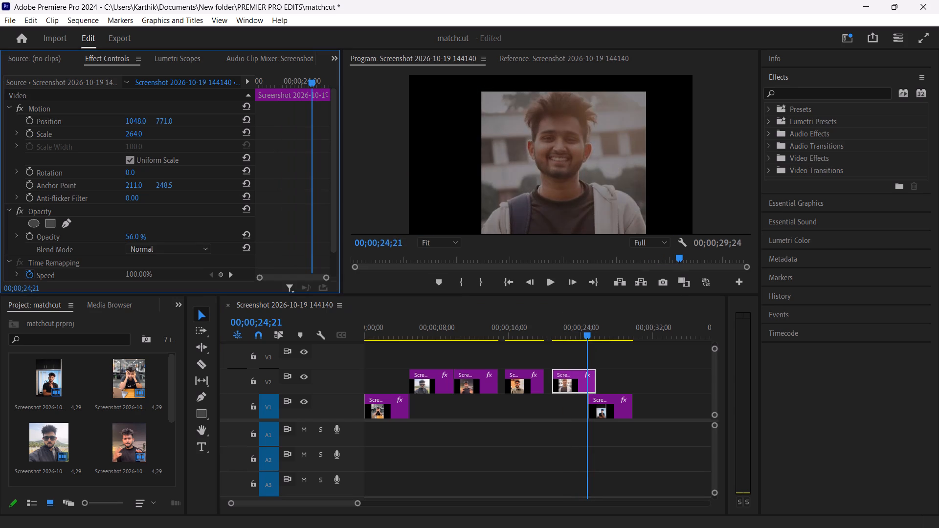
drag(129, 239, 134, 235)
At the first overlapping frame, roughly align the sixth clip under the fifth by scaling it to 215 and positioning it at 947, 447.
key(Right)
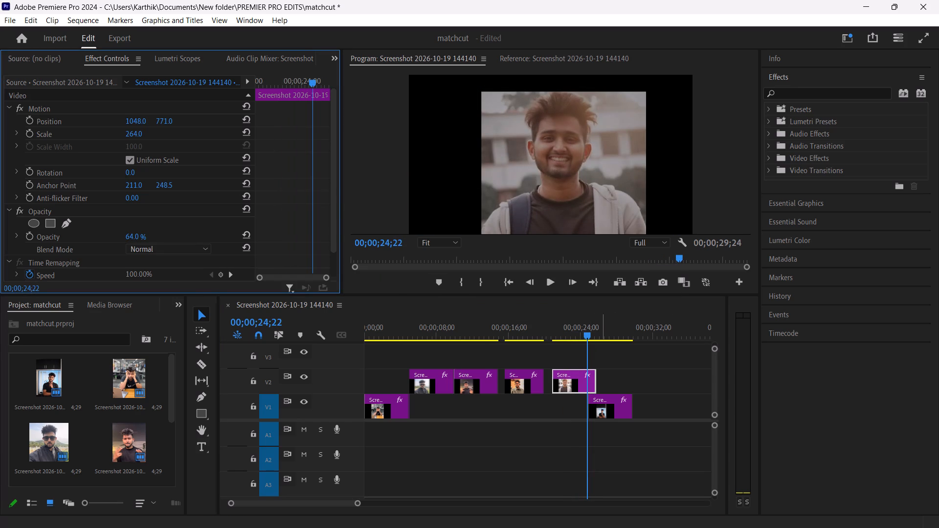
key(Right)
key(Right)
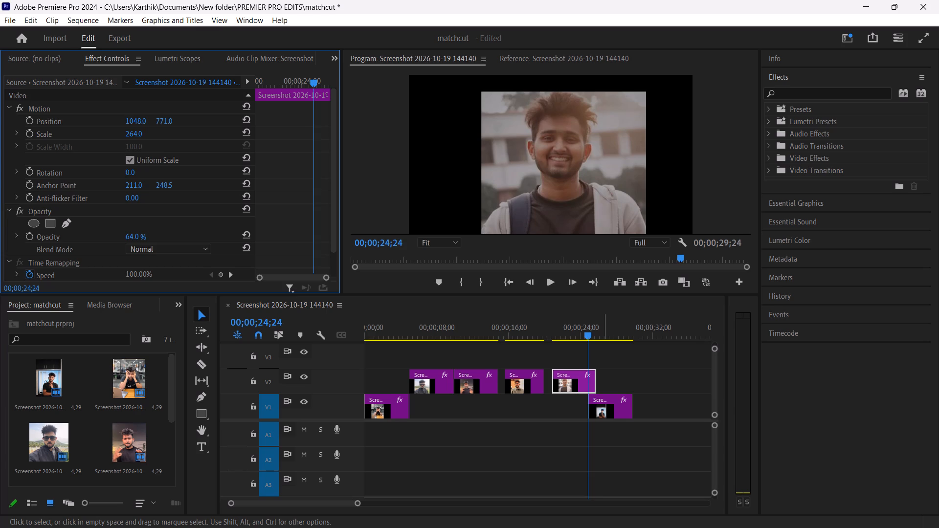
key(Right)
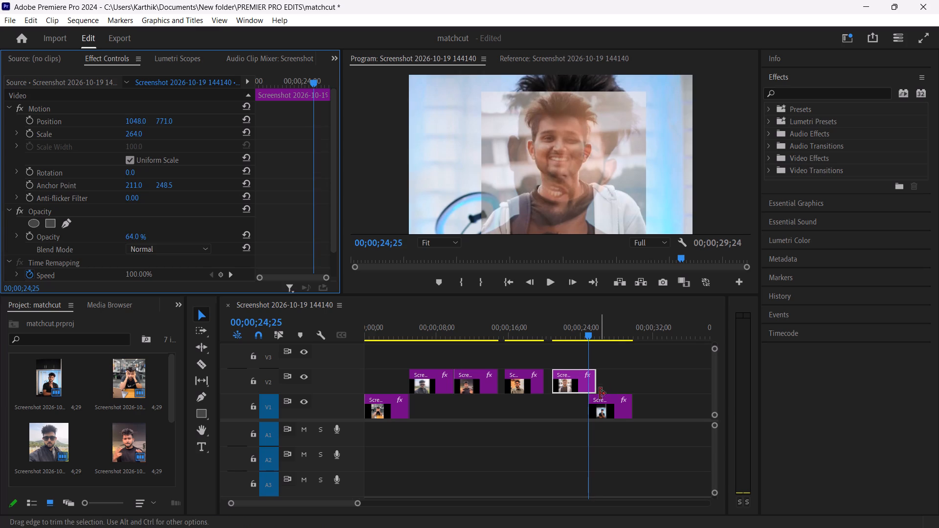
click(599, 410)
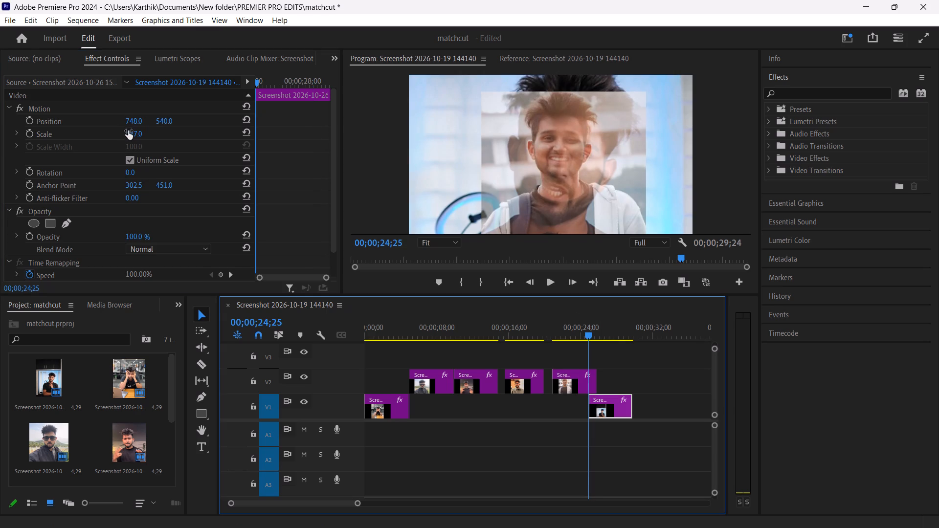
drag(128, 132, 89, 144)
drag(152, 116, 239, 141)
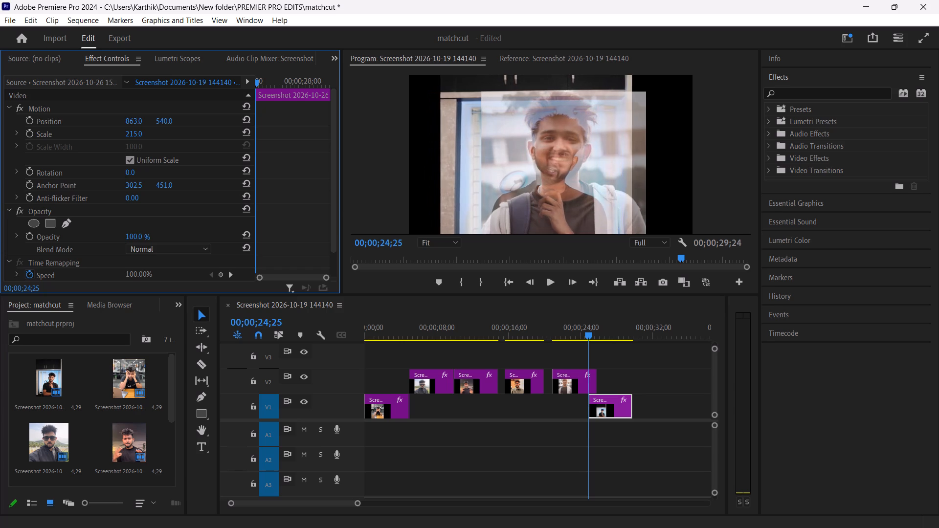
drag(239, 141, 265, 154)
drag(134, 124, 162, 132)
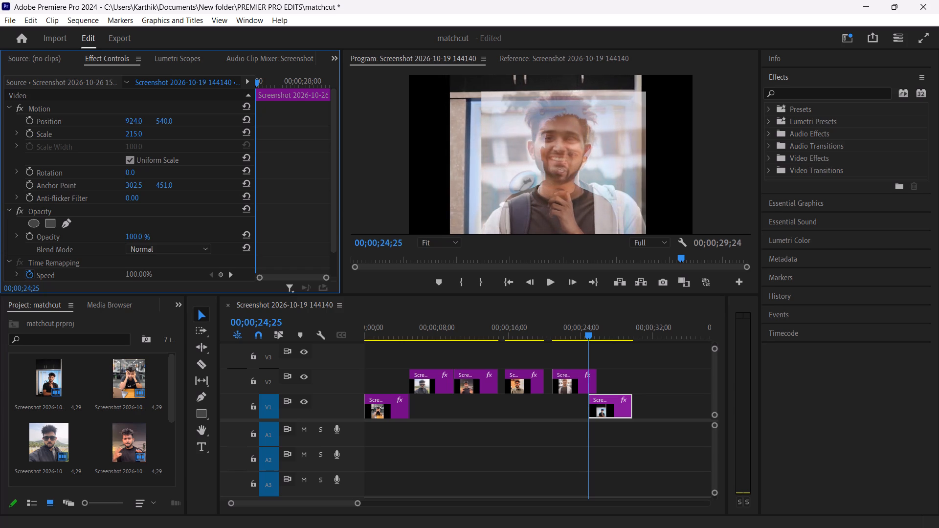
drag(162, 132, 173, 130)
drag(174, 122, 201, 129)
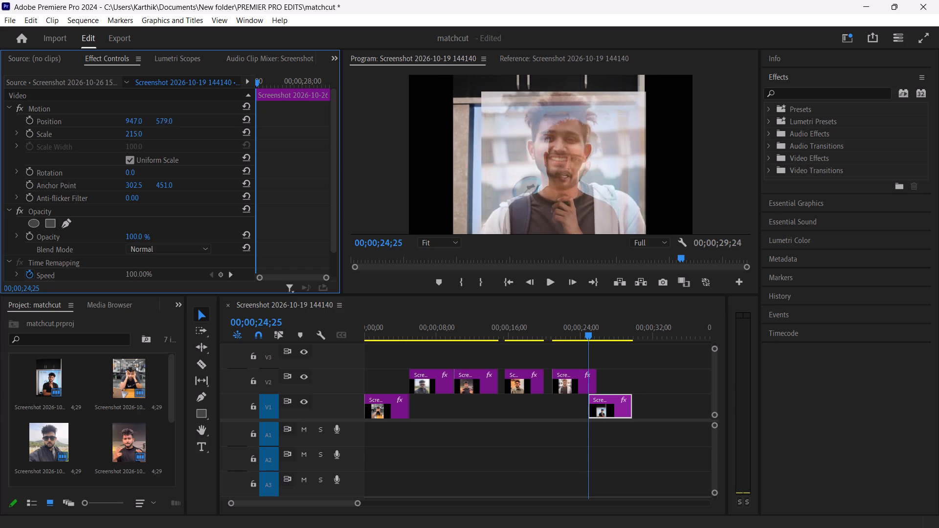
drag(201, 129, 117, 107)
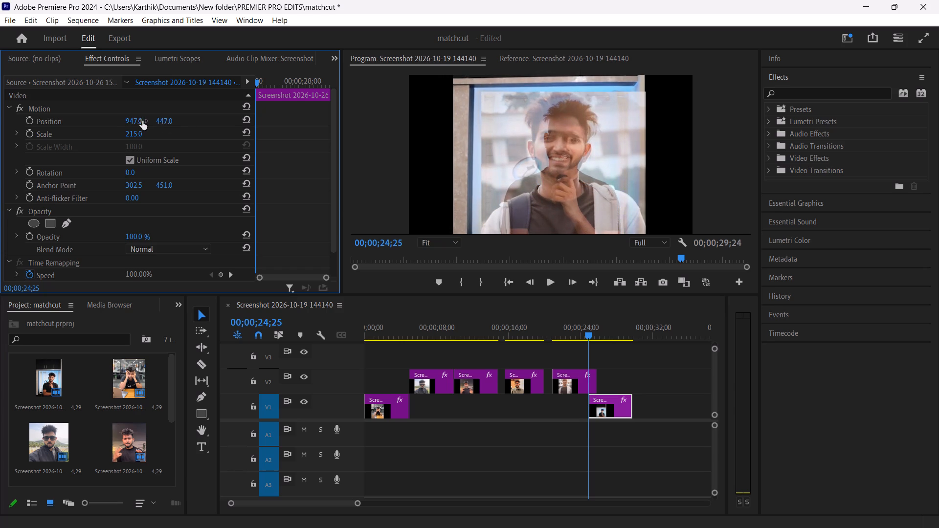
Fine-tune the sixth clip's face alignment with scale 273 and position 873, 472.
drag(142, 121, 117, 131)
drag(129, 136, 153, 138)
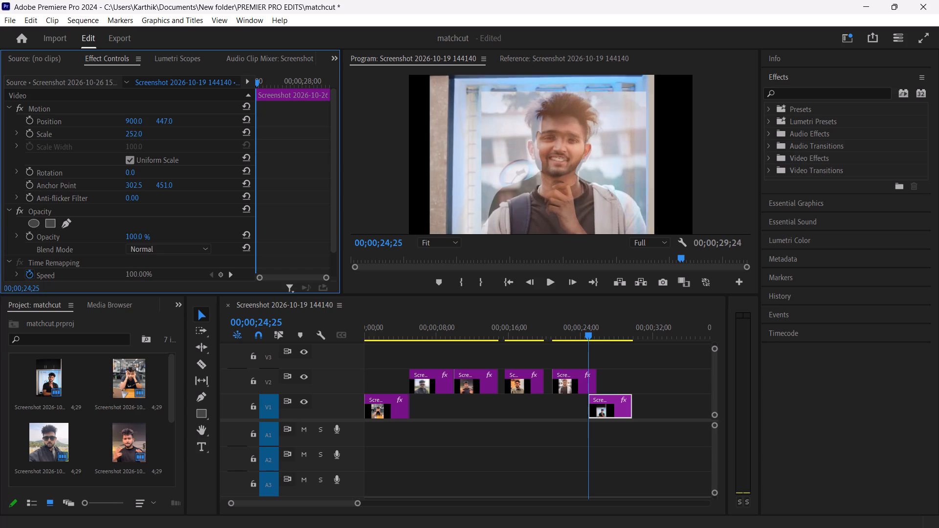
drag(153, 138, 154, 131)
drag(162, 121, 152, 125)
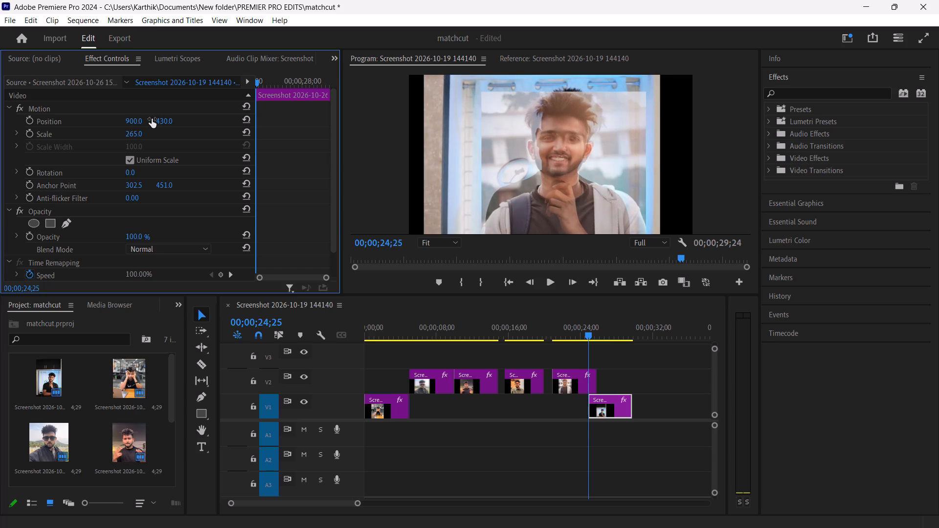
drag(139, 122, 124, 125)
click(138, 132)
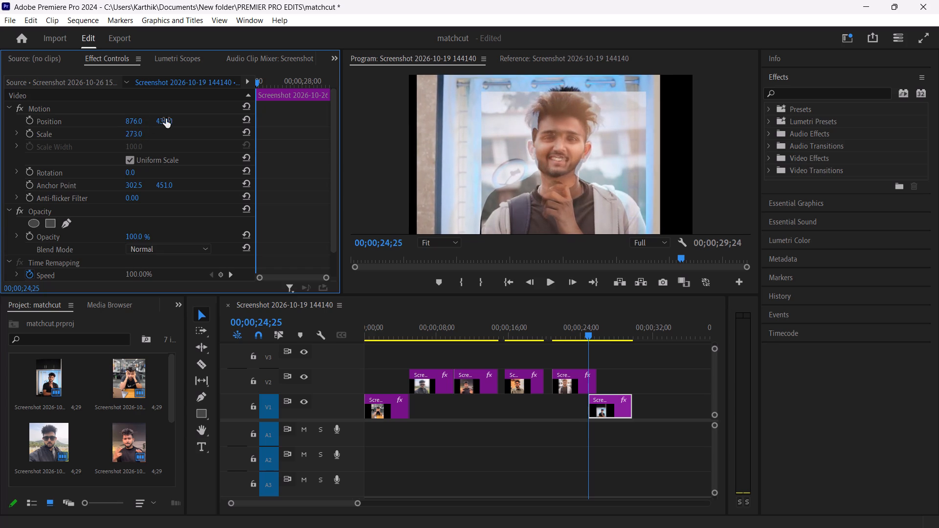
drag(166, 119, 170, 118)
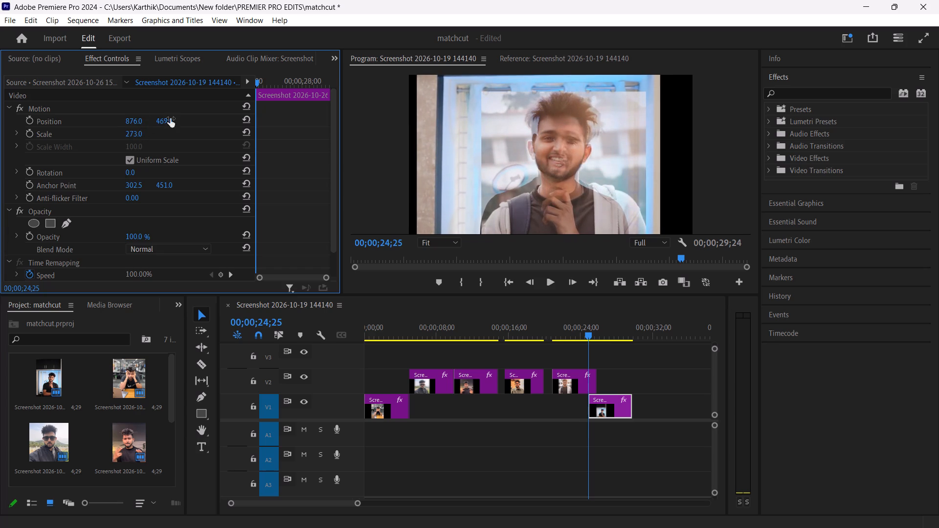
drag(170, 118, 220, 147)
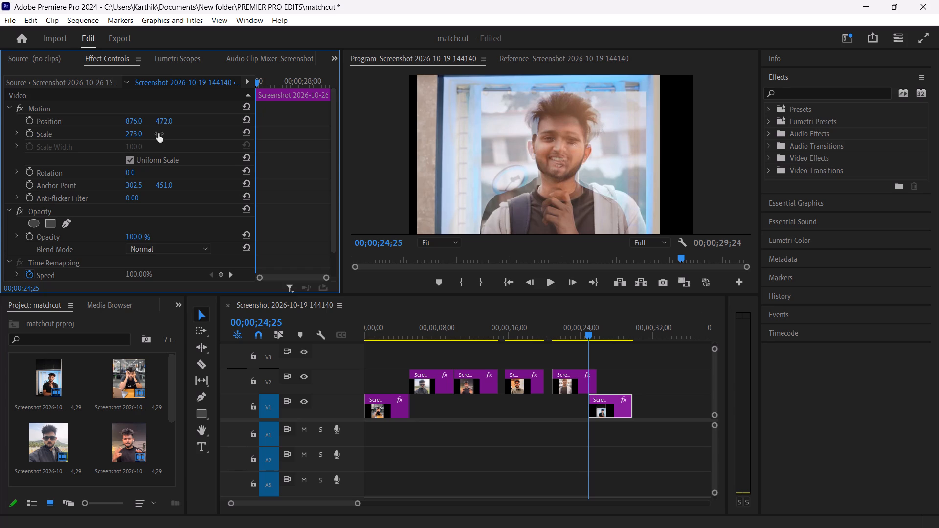
drag(131, 121, 139, 118)
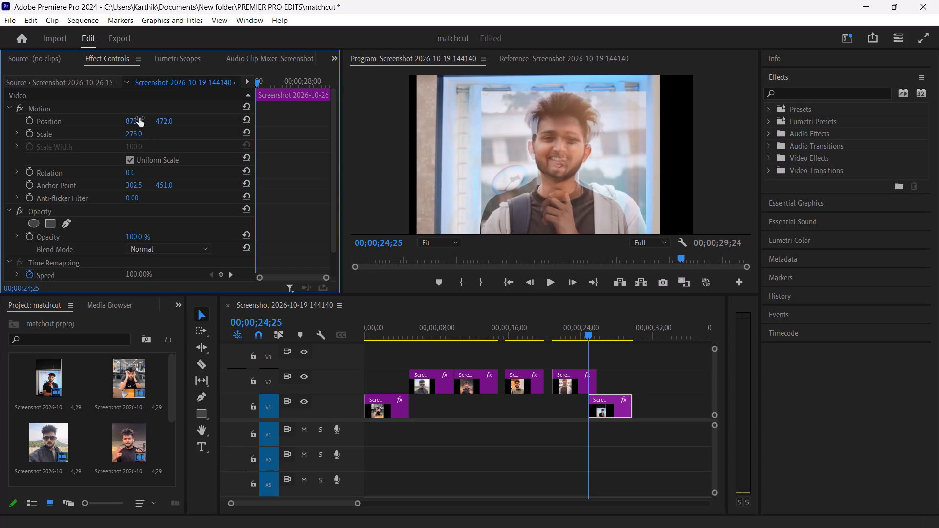
drag(139, 118, 139, 133)
Restore the fifth clip's opacity to 100%.
click(564, 377)
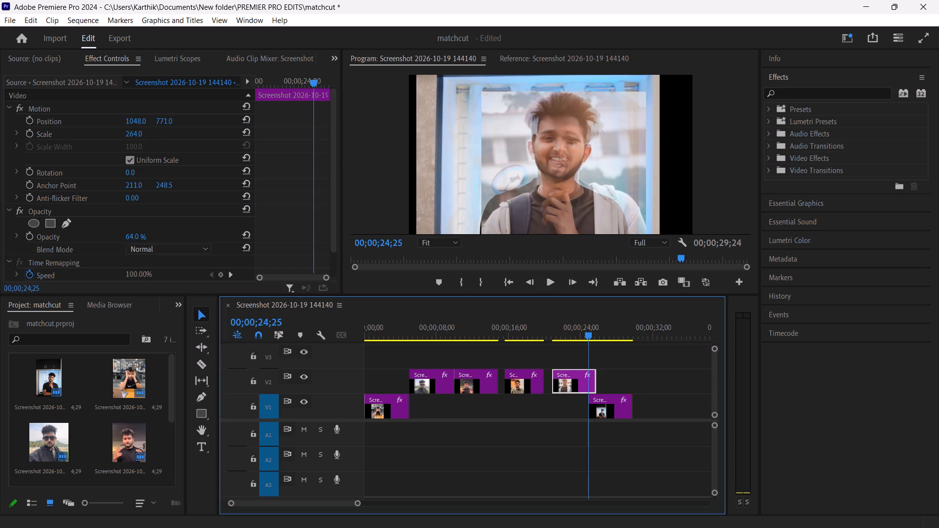
drag(133, 239, 394, 304)
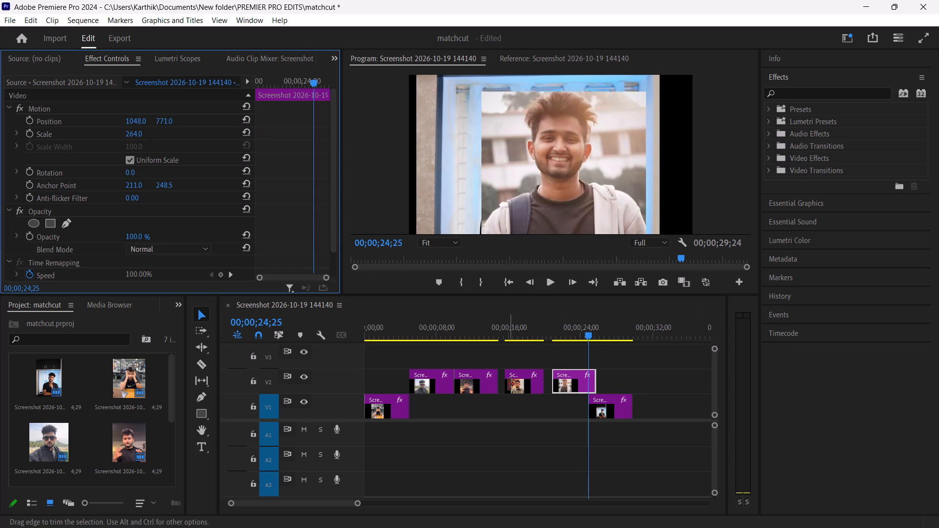
Move the fourth and fifth clips down to track V1, placing the fifth flush between the fourth and sixth clips.
drag(570, 381, 561, 395)
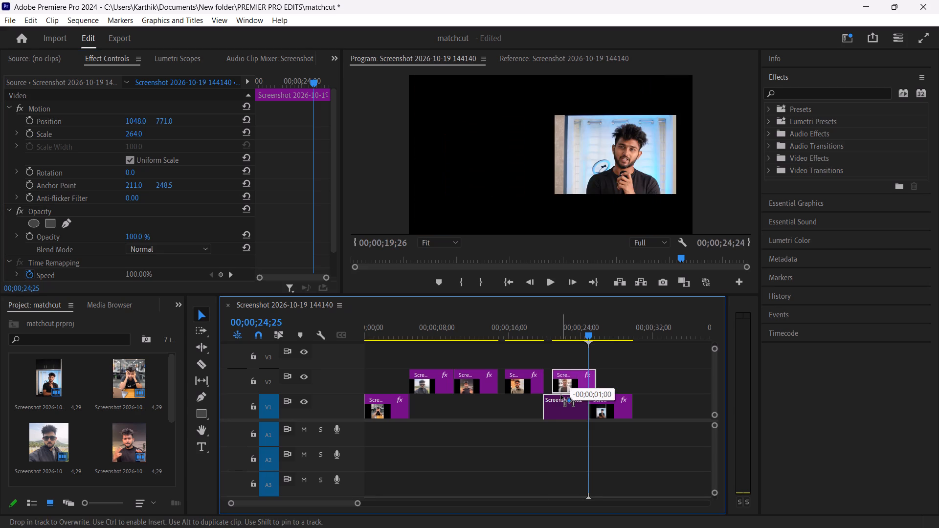
drag(561, 395, 561, 391)
drag(525, 382, 518, 405)
drag(553, 391, 554, 409)
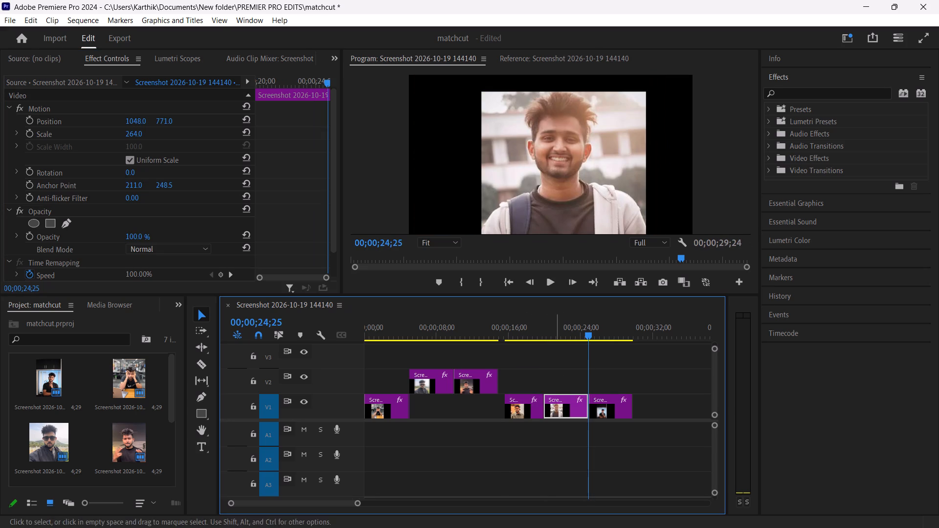
Restore the fourth clip's opacity to 100%.
click(524, 404)
drag(133, 237, 313, 258)
Move the third and second clips down to track V1 so they follow directly after the first clip.
drag(472, 386, 473, 386)
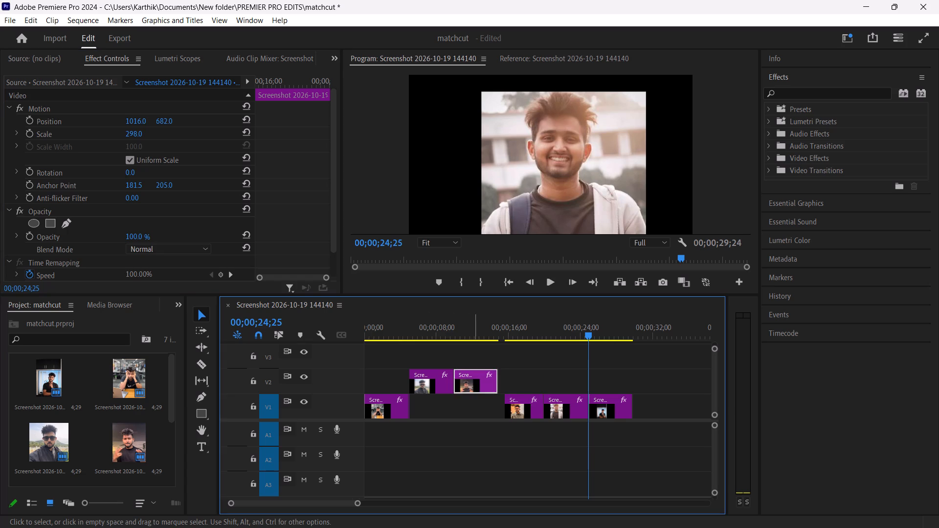
drag(473, 386, 468, 401)
drag(431, 376, 426, 402)
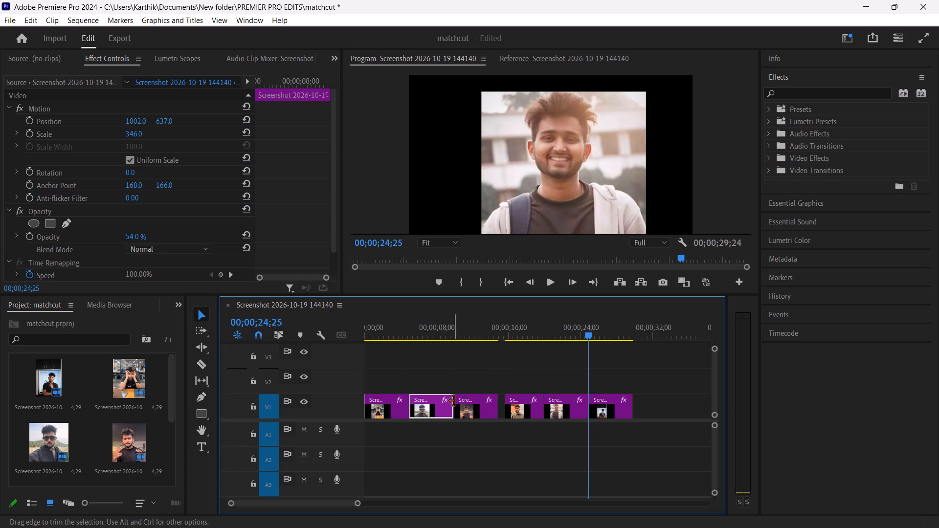
Restore the opacity of the second and third clips to 100%.
drag(129, 230, 112, 233)
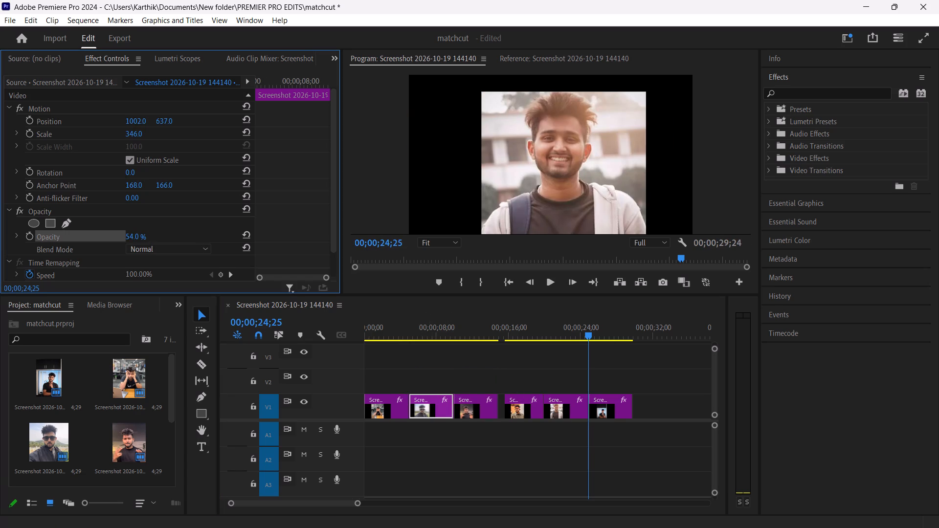
drag(140, 237, 310, 250)
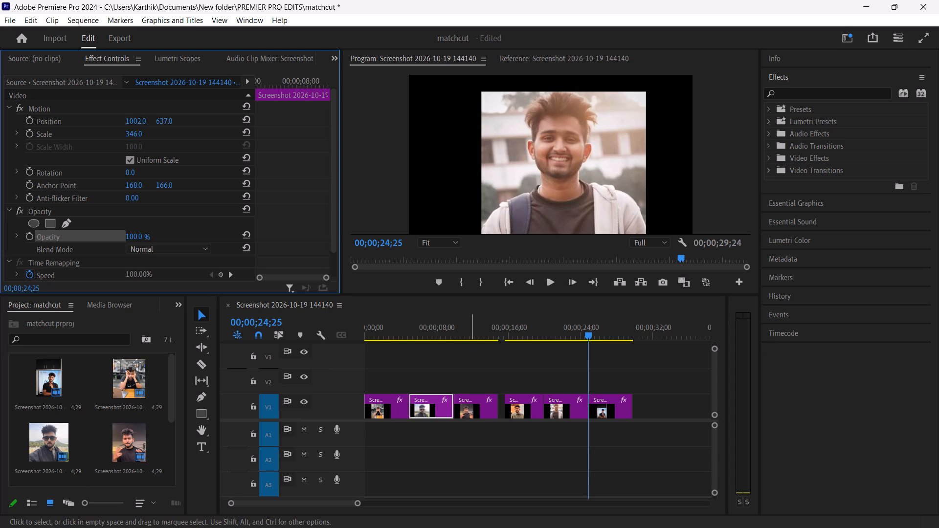
click(472, 404)
drag(133, 237, 142, 239)
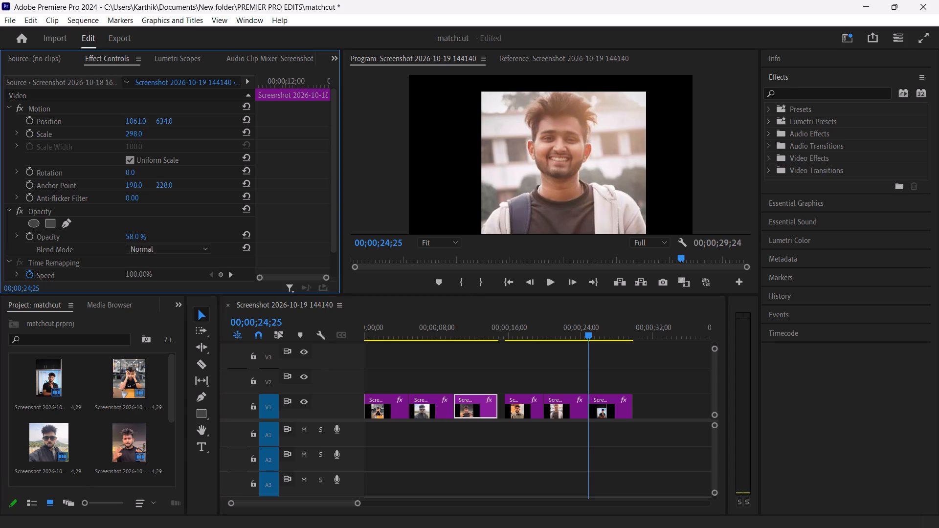
drag(142, 239, 284, 279)
Close the gap after the third clip by shifting the fourth, fifth and sixth clips earlier on track V1, end to end.
drag(520, 410, 520, 411)
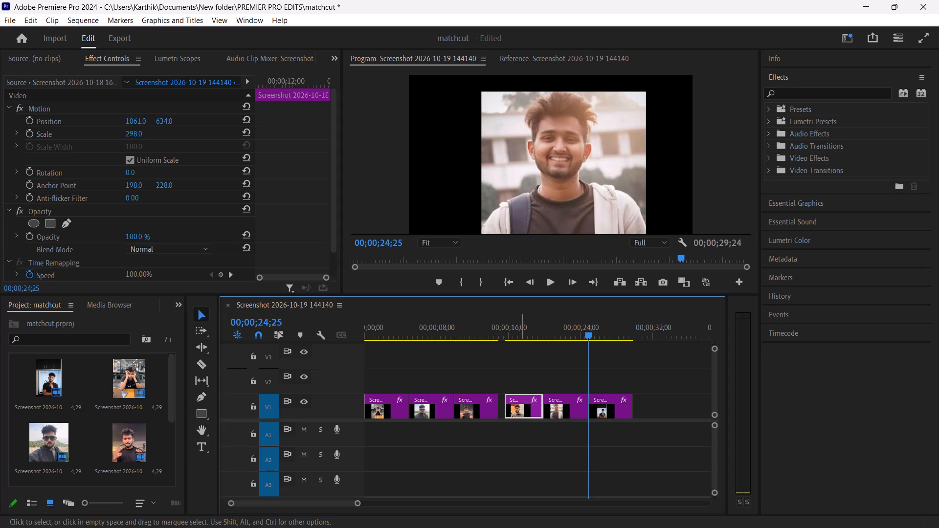
drag(520, 411, 511, 411)
drag(557, 413, 548, 415)
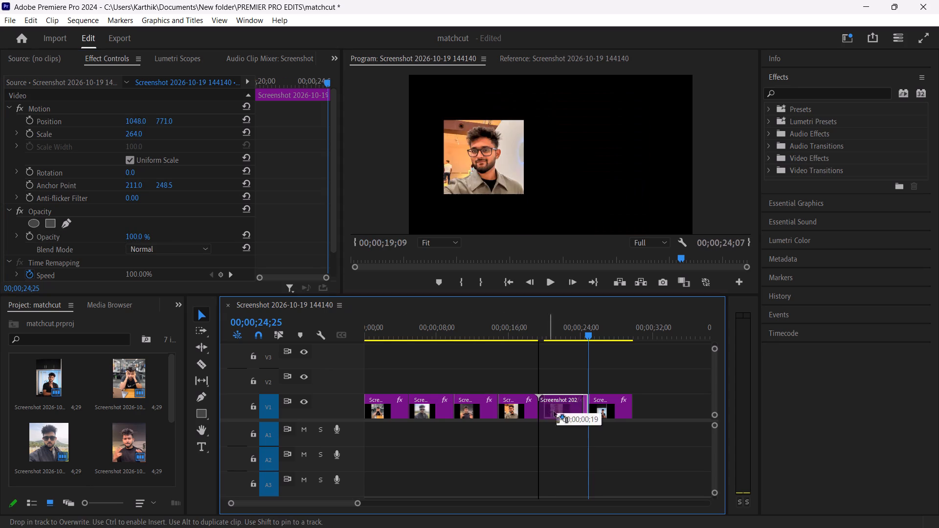
drag(602, 412, 594, 413)
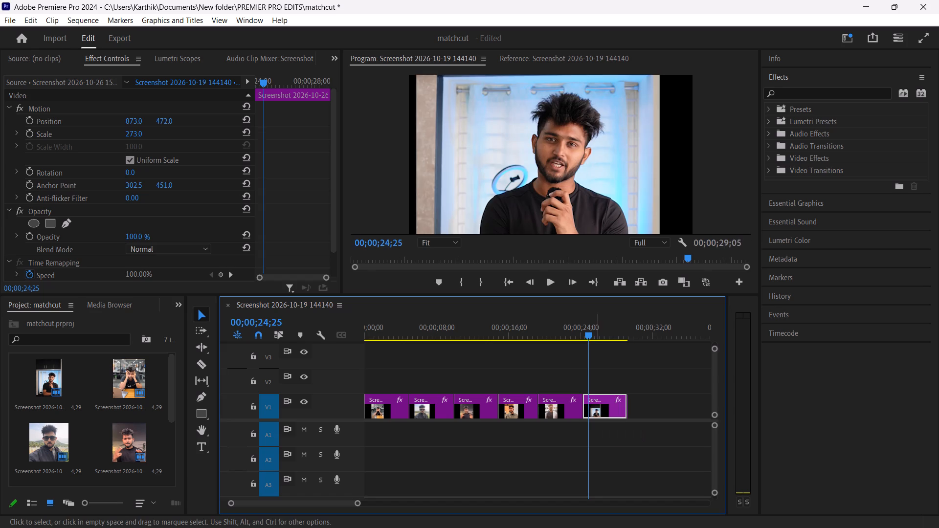
Play the sequence from its start and scrub through to the sixth clip to check the face alignment across the cuts.
drag(586, 329, 317, 351)
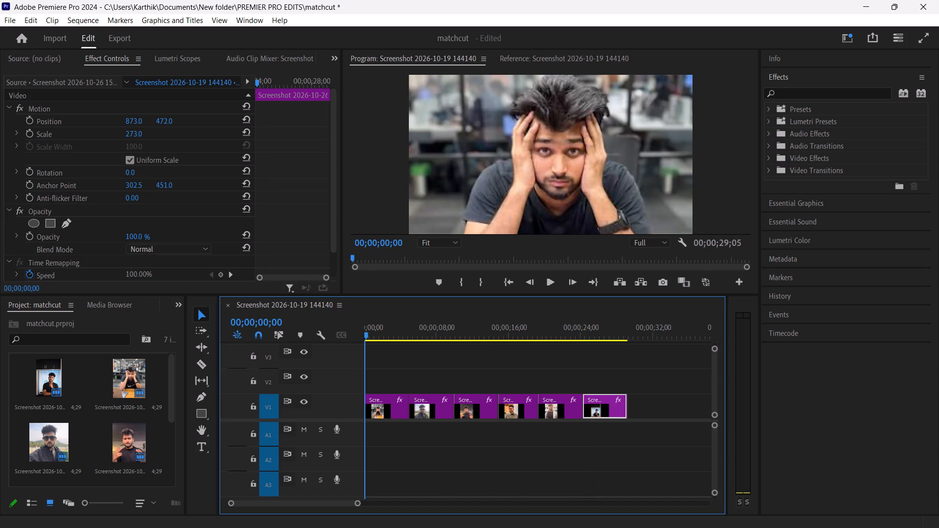
key(space)
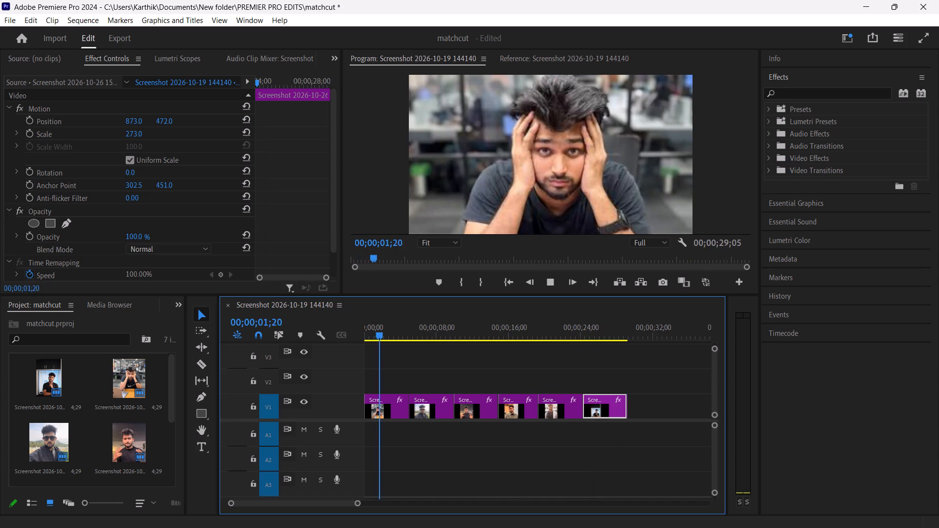
key(space)
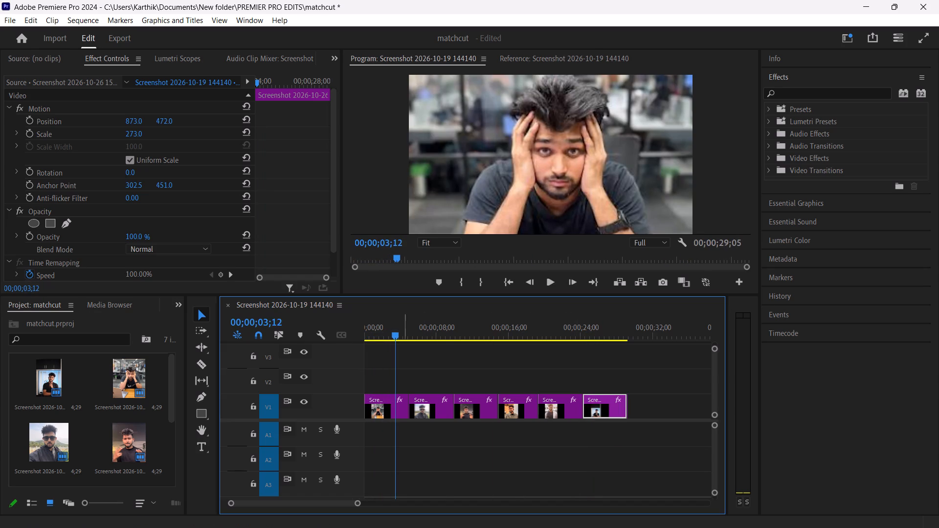
drag(398, 333, 601, 406)
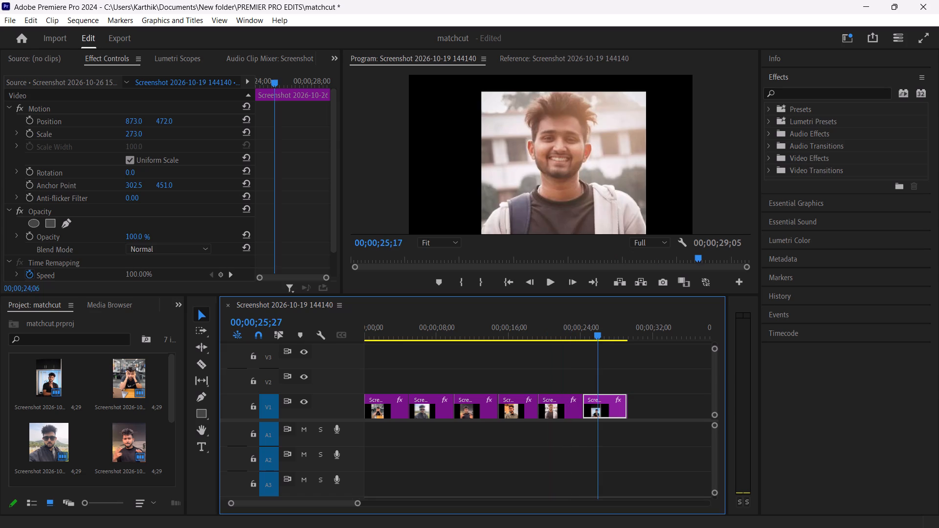
drag(601, 406, 600, 407)
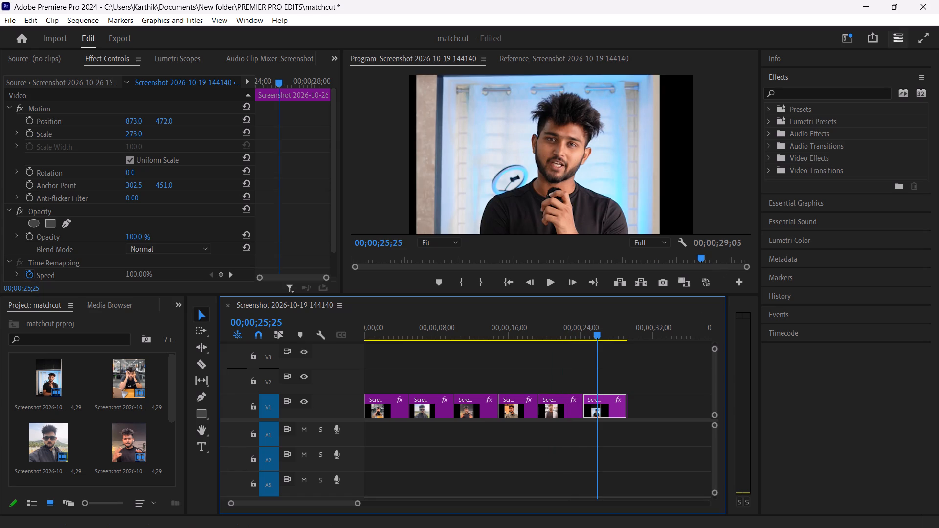
Switch to the YouTube match cut tutorial in Chrome and review the section on setting the clips' speed and duration.
click(860, 1)
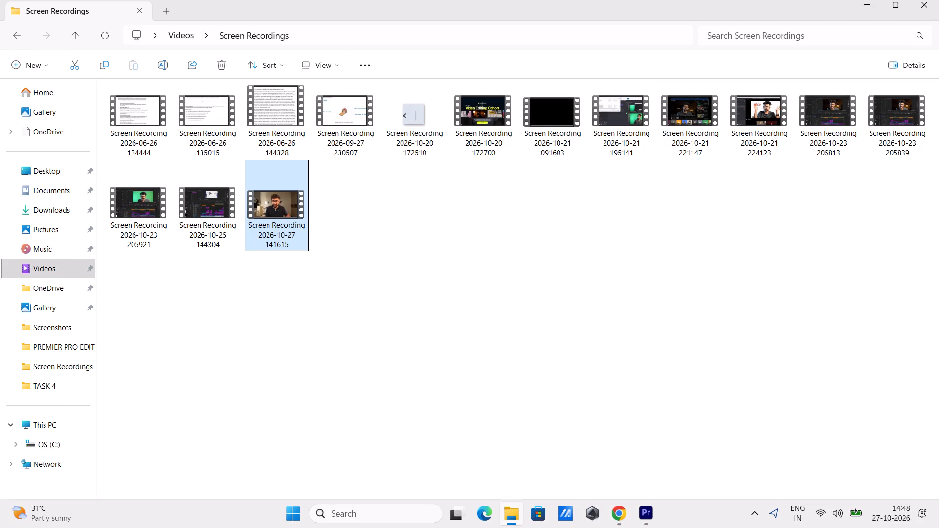
click(624, 525)
click(618, 527)
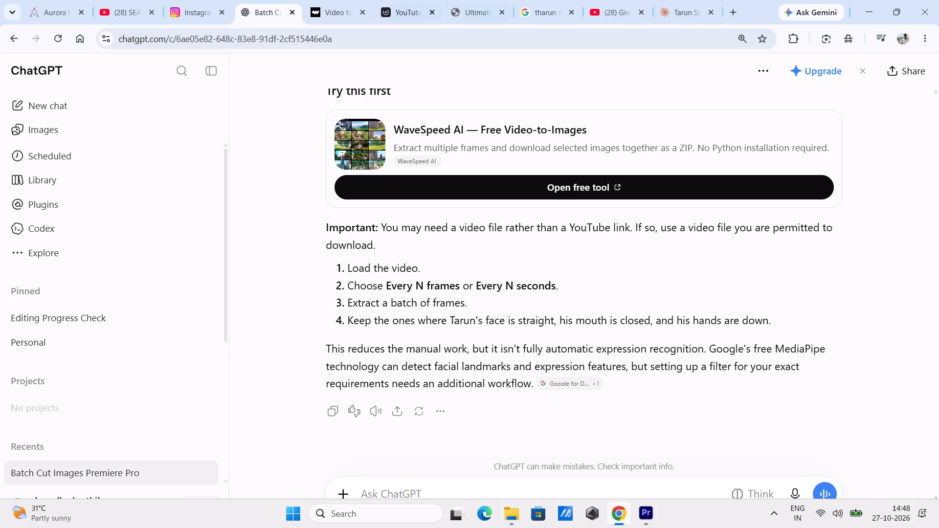
click(139, 0)
click(406, 250)
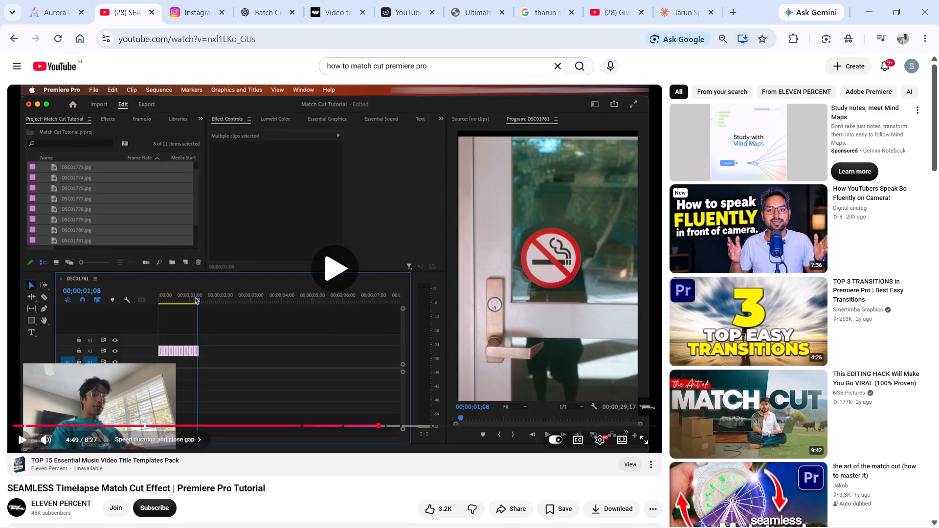
click(349, 426)
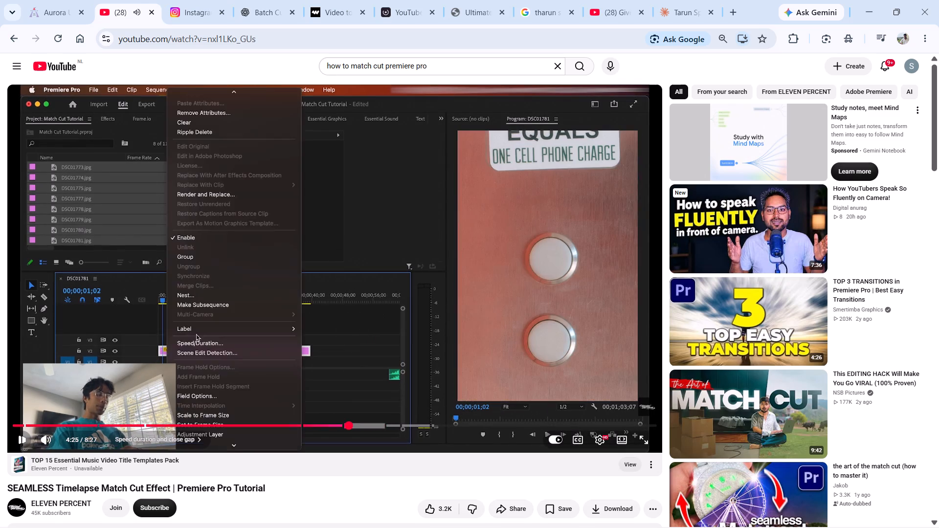
click(407, 248)
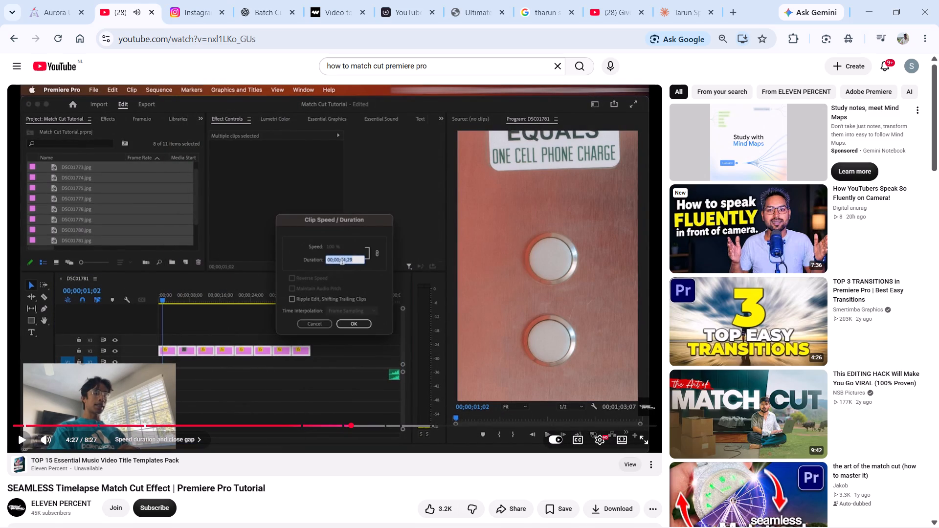
key(Left)
key(Left)
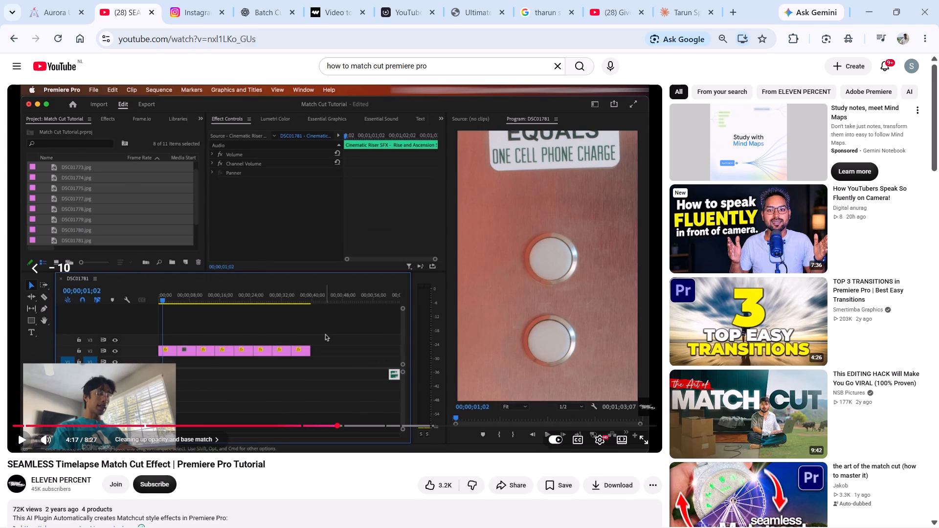
click(438, 258)
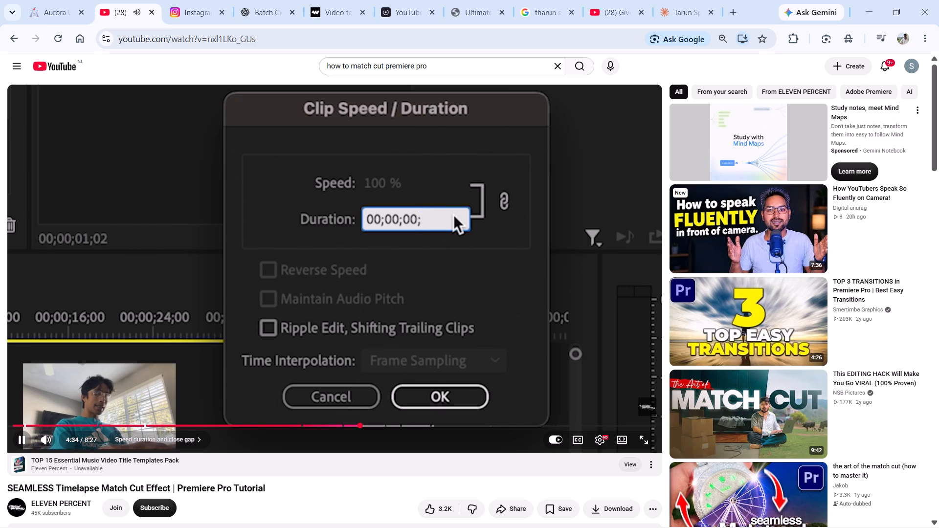
click(403, 244)
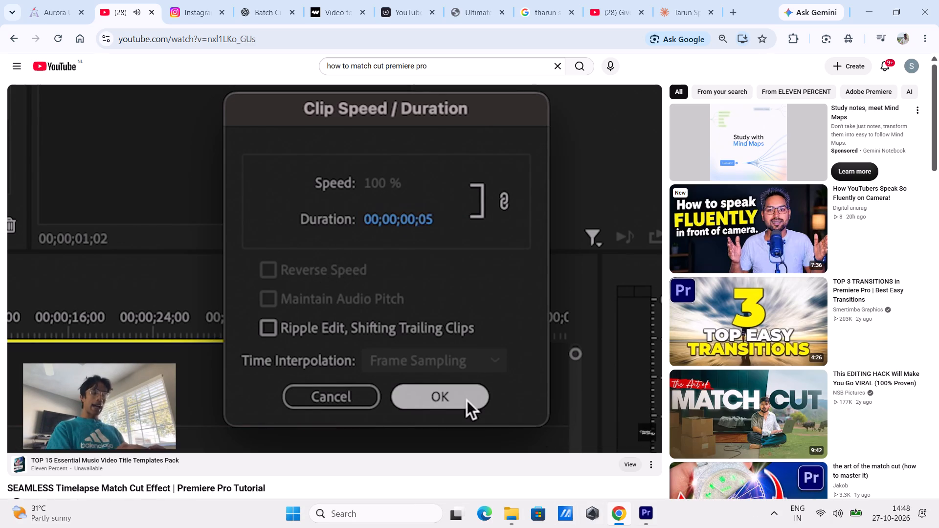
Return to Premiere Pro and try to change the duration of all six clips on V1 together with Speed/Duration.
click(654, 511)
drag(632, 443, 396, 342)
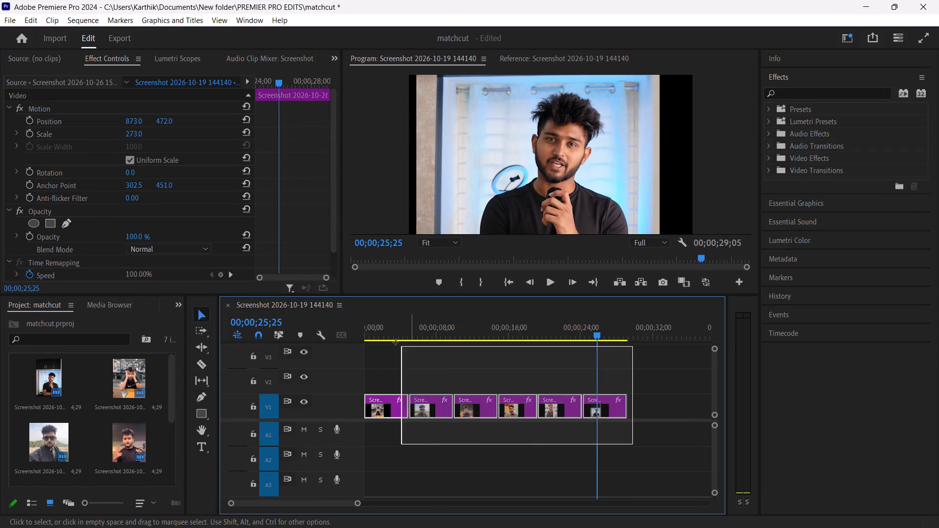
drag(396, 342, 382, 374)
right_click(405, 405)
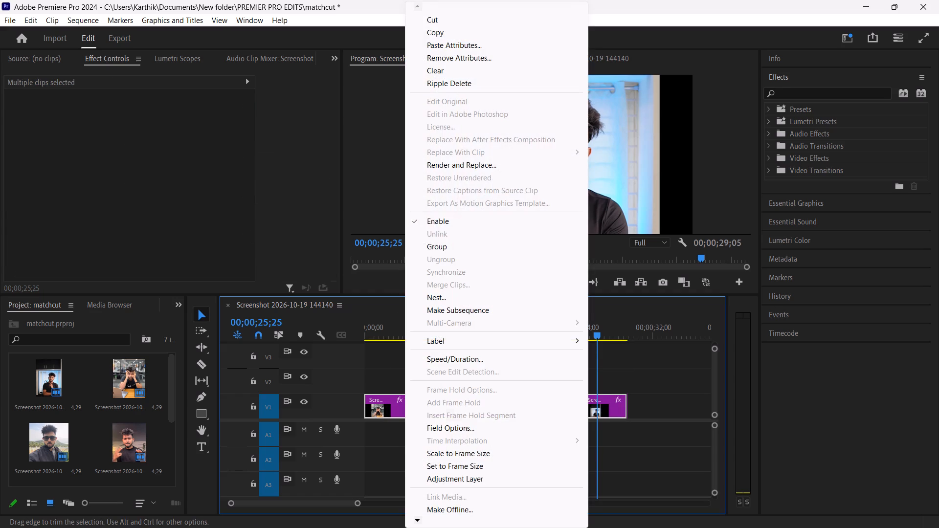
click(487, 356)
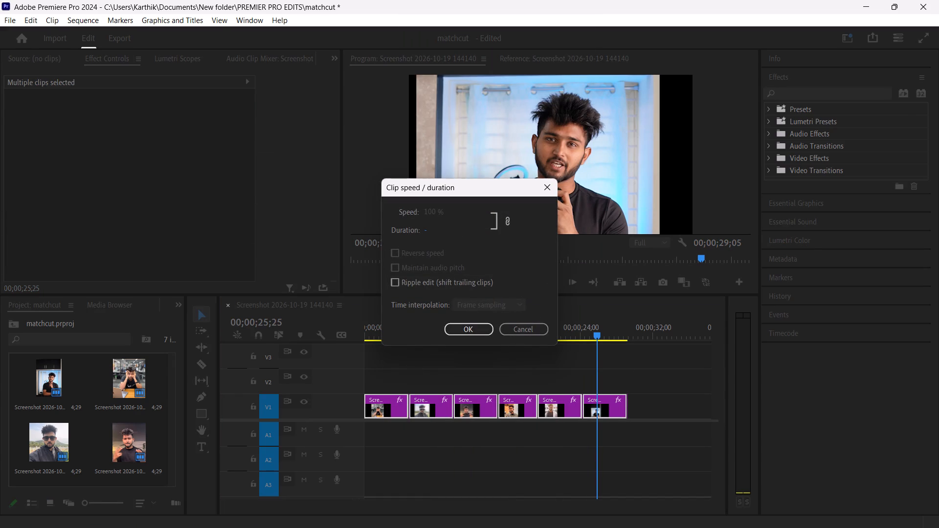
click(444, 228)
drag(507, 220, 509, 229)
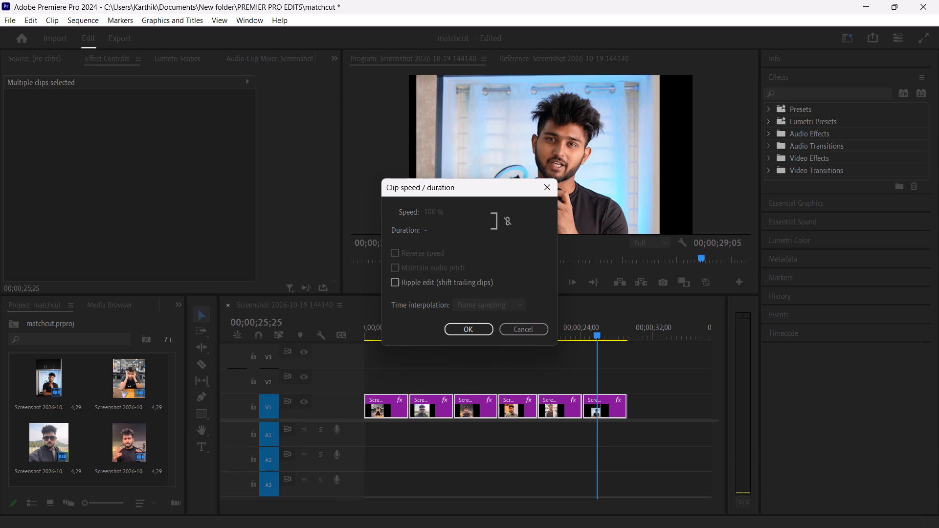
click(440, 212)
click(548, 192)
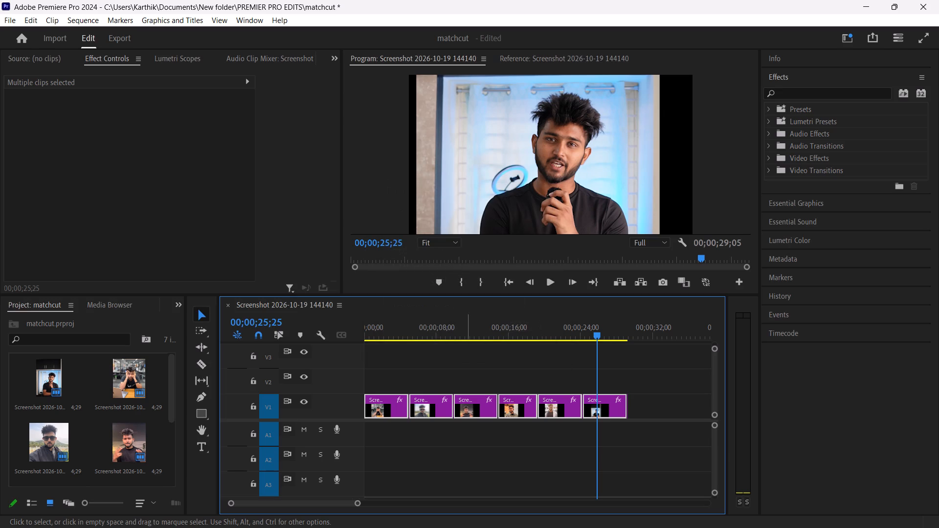
Group all six portrait clips on track V1.
right_click(470, 411)
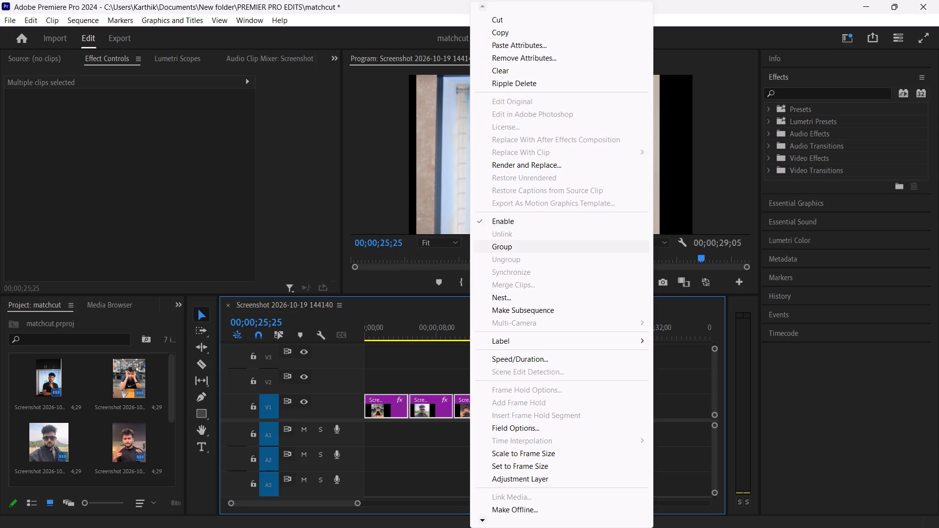
click(399, 404)
drag(624, 447, 401, 352)
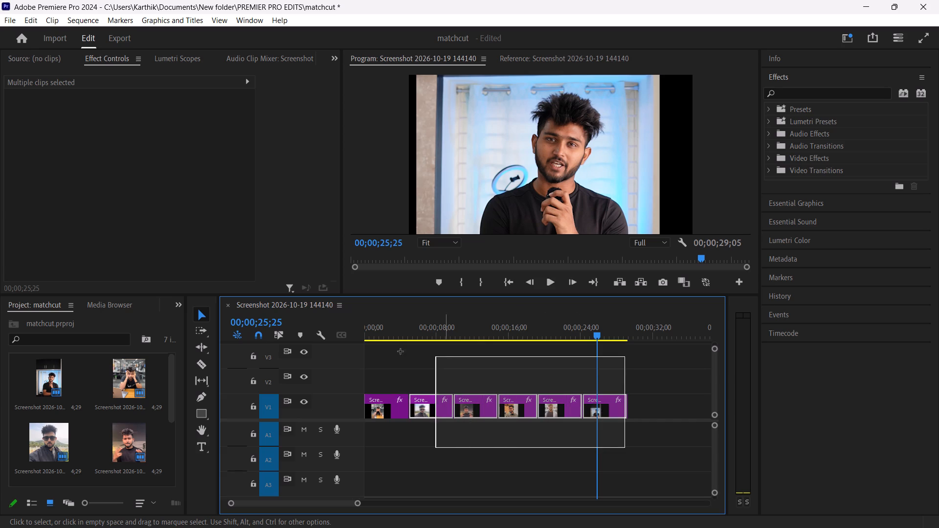
drag(401, 352, 376, 398)
right_click(429, 404)
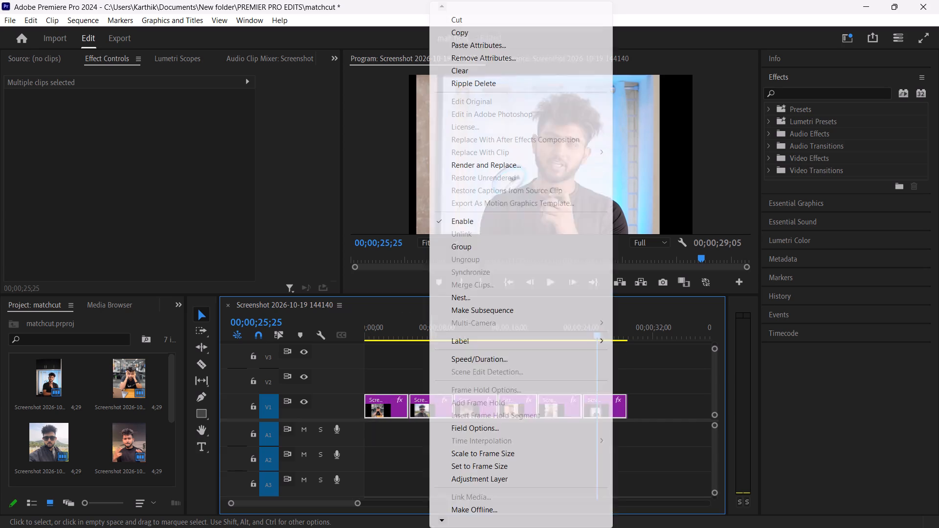
click(483, 249)
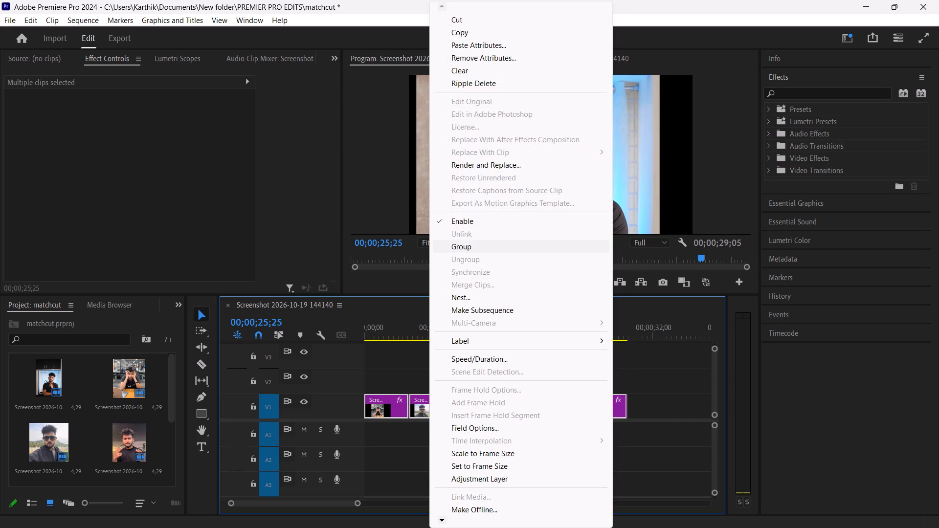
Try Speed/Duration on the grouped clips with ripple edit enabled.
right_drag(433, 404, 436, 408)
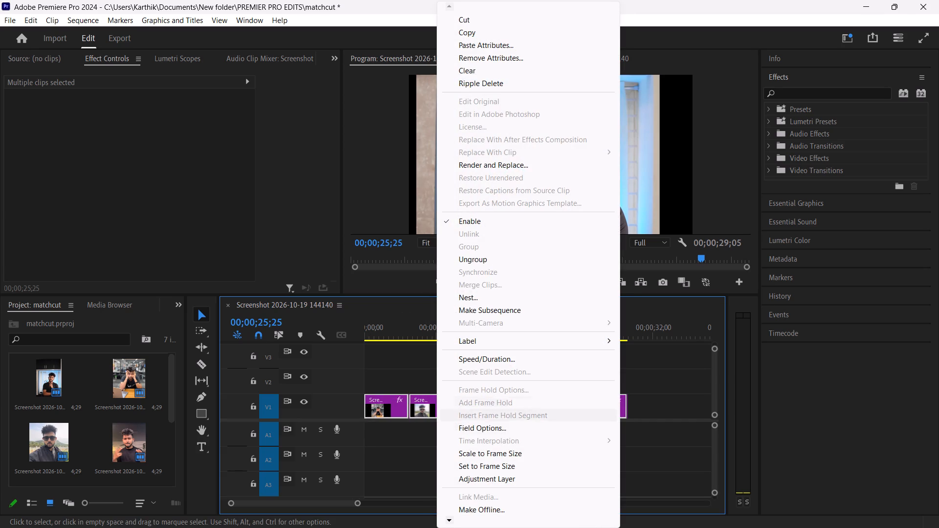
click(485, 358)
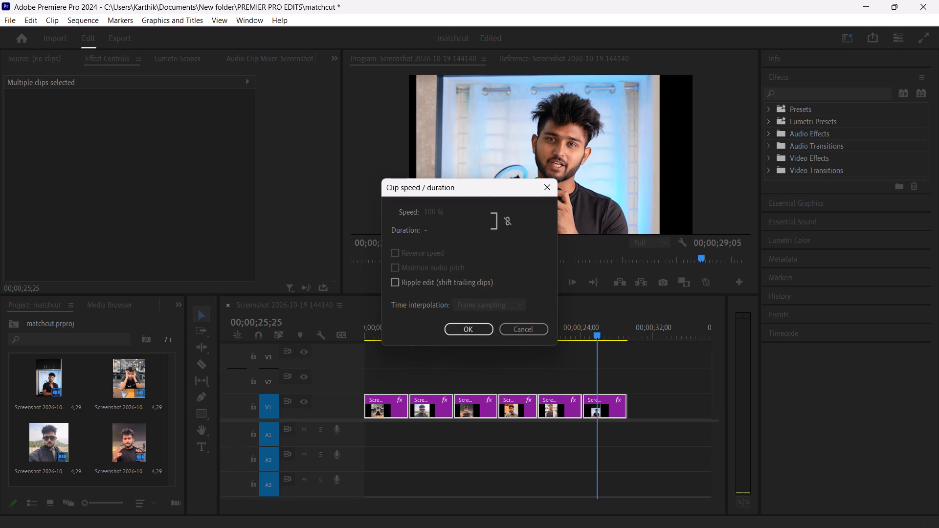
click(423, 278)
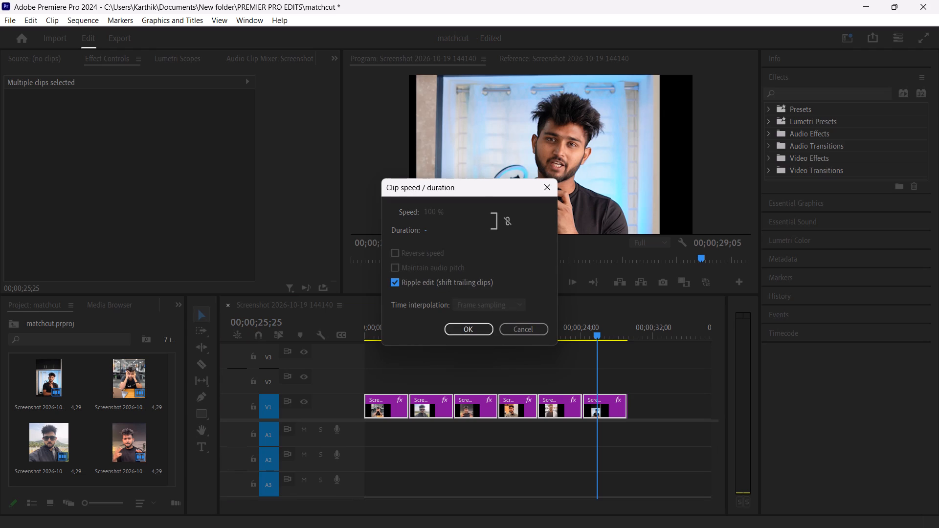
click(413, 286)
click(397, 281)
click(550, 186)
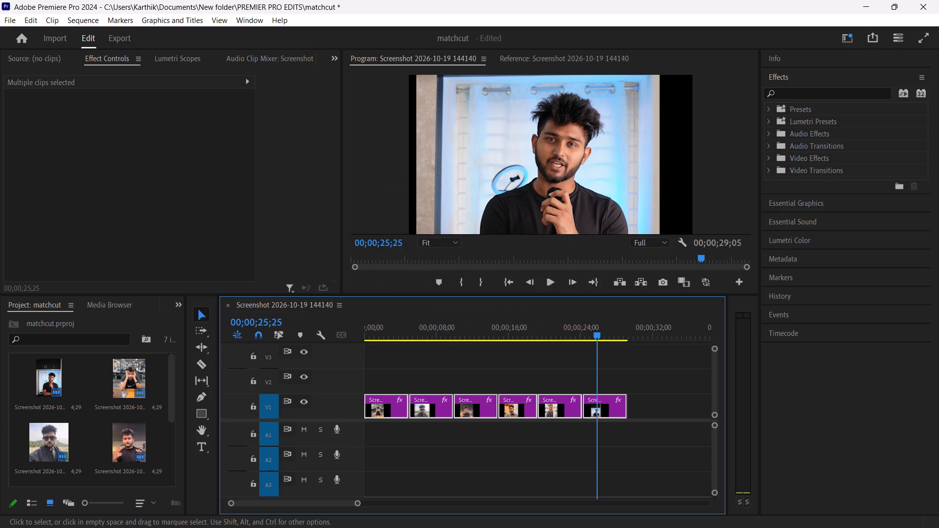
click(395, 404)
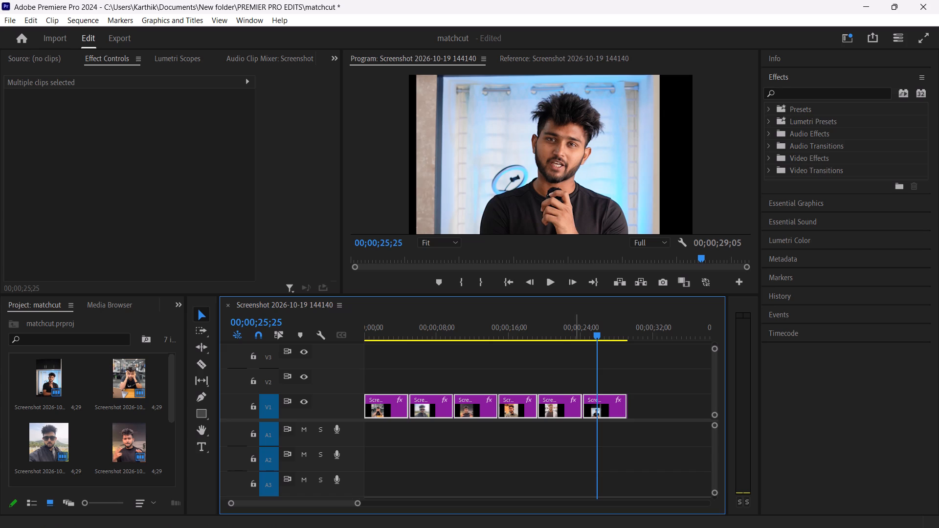
Shorten the first clip to one second by splitting it at 00;00;01;00 and ripple-deleting the remainder.
click(354, 501)
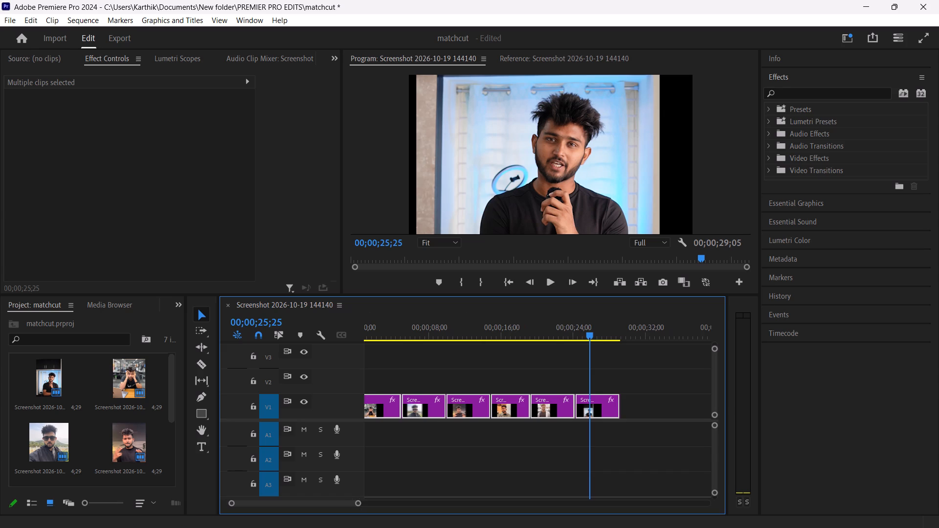
drag(353, 503, 241, 467)
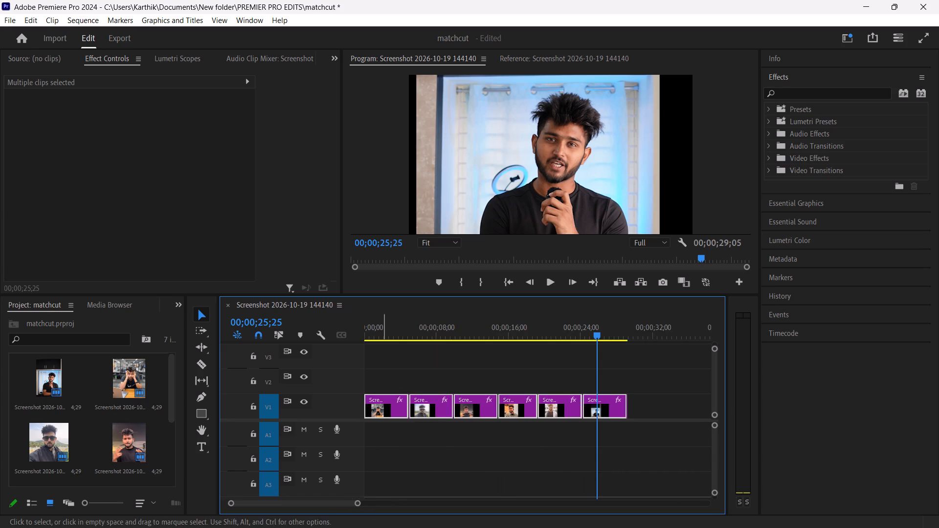
drag(355, 503, 267, 487)
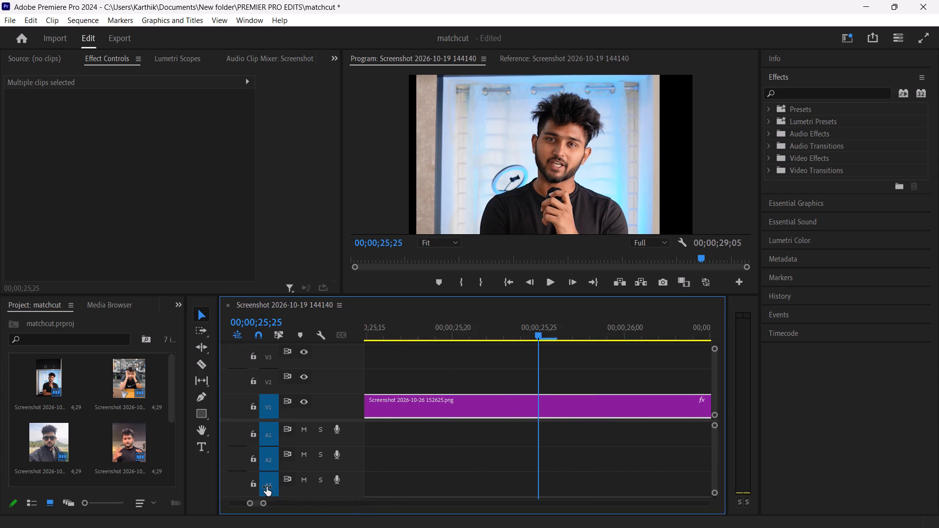
drag(267, 487, 283, 482)
drag(442, 329, 411, 335)
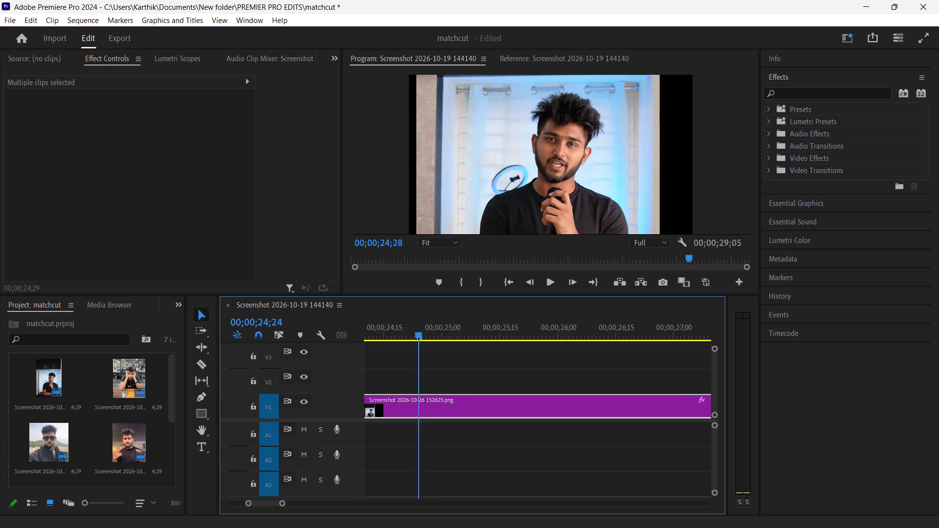
drag(411, 335, 280, 331)
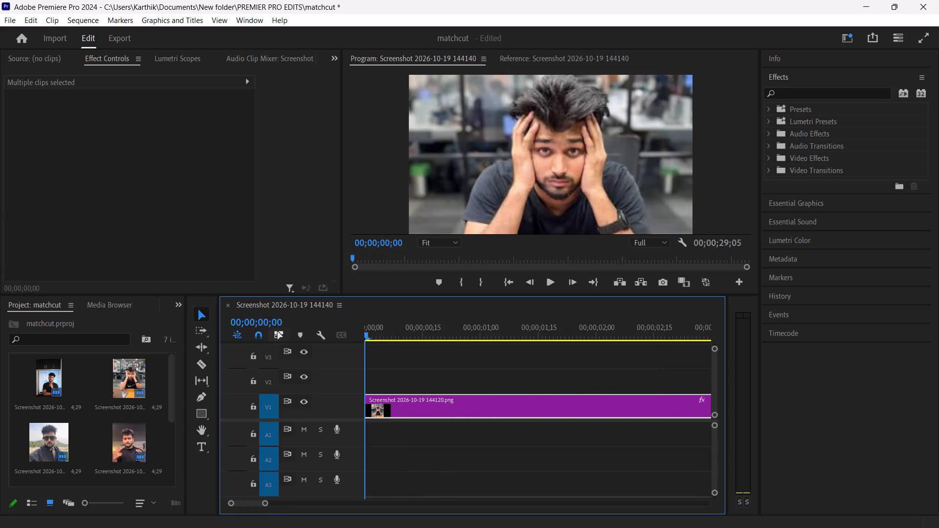
drag(362, 332, 402, 346)
drag(367, 334, 483, 354)
key(c)
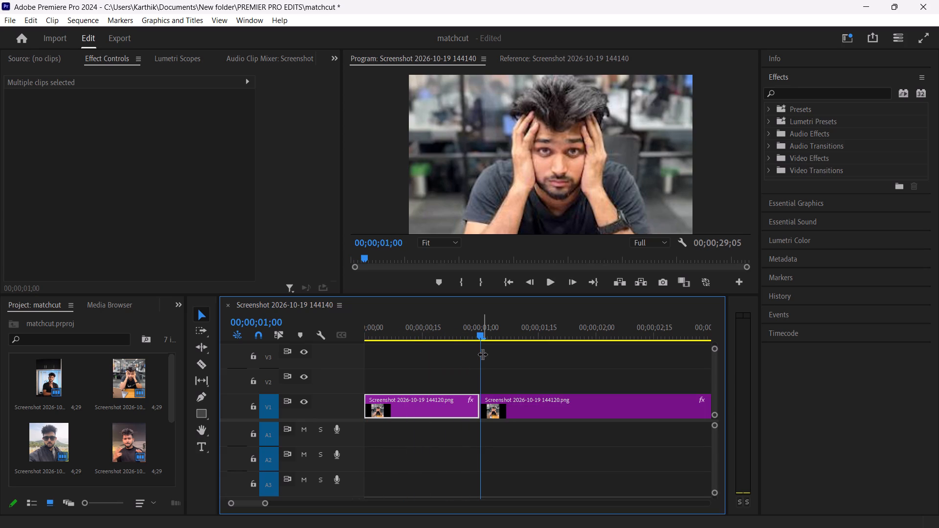
drag(479, 330, 517, 337)
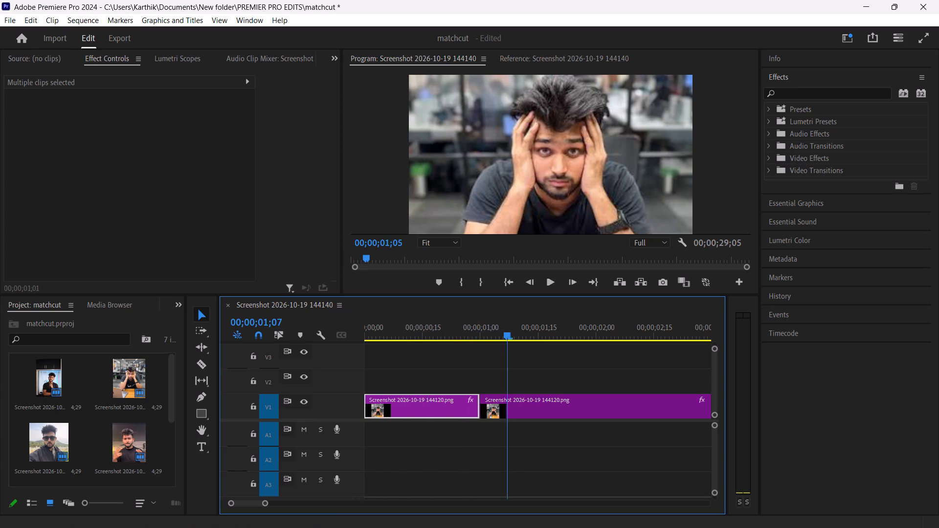
drag(517, 337, 517, 337)
click(511, 401)
key(s)
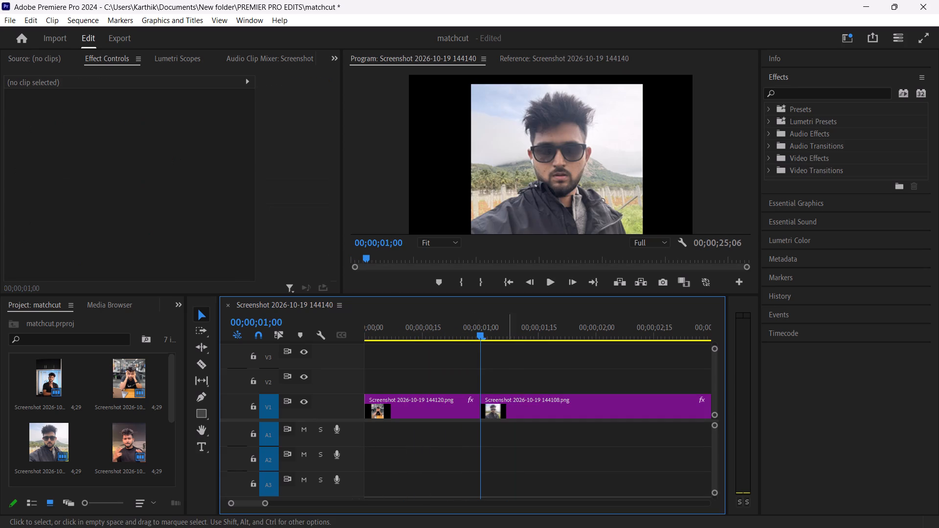
Shorten the second clip to one second by splitting it at 00;00;02;00 and ripple-deleting the remainder.
drag(480, 336, 584, 368)
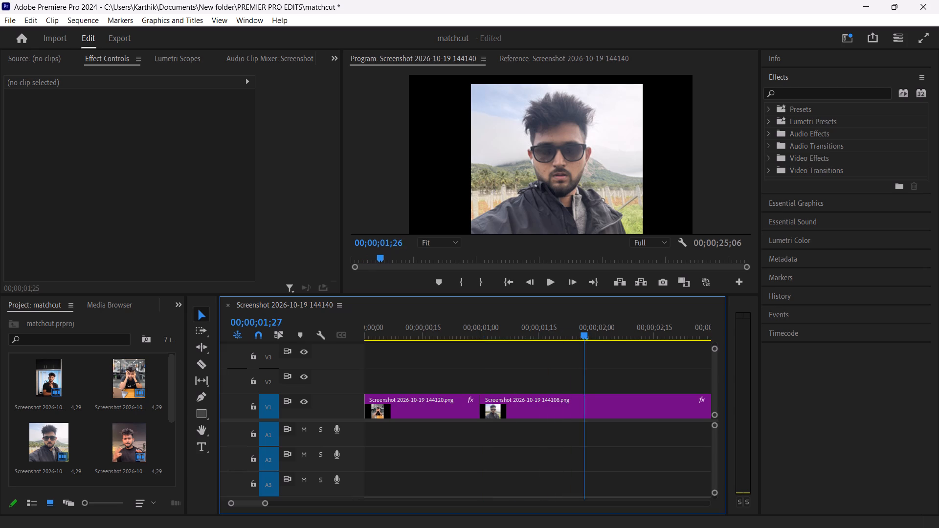
drag(584, 368, 597, 374)
key(c)
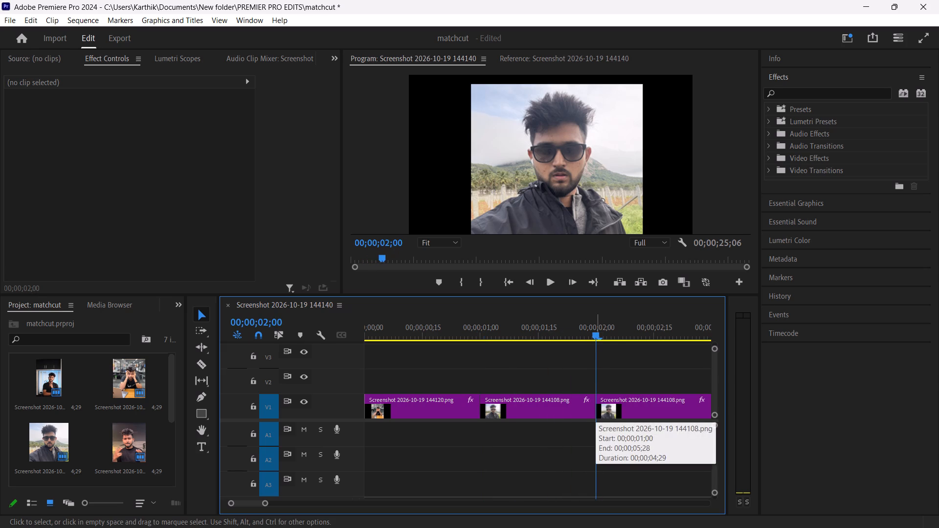
click(624, 408)
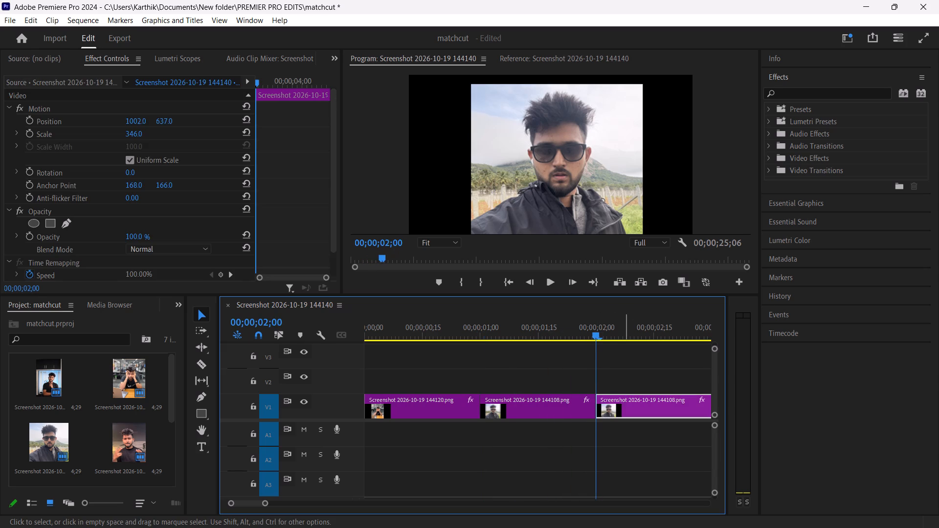
key(s)
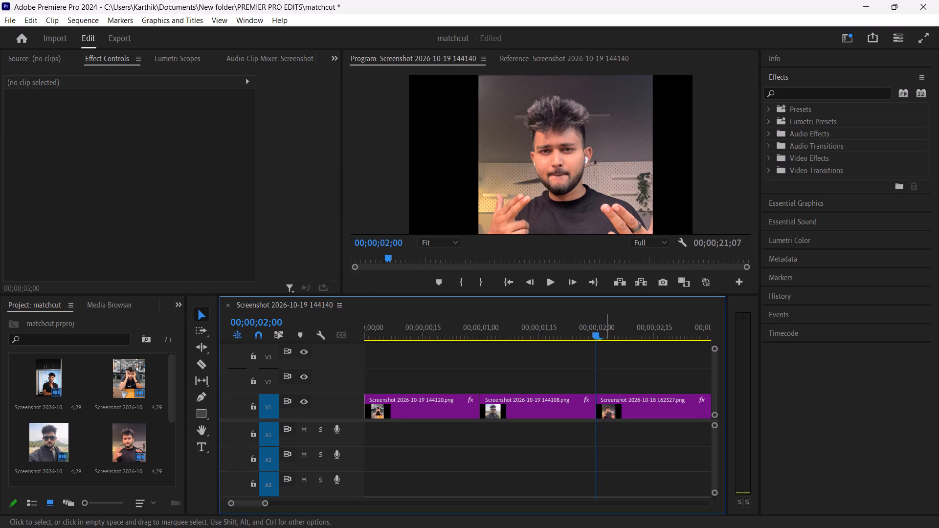
Shorten the third clip to one second by splitting it at 00;00;03;00 and ripple-deleting the remainder.
drag(602, 340, 605, 345)
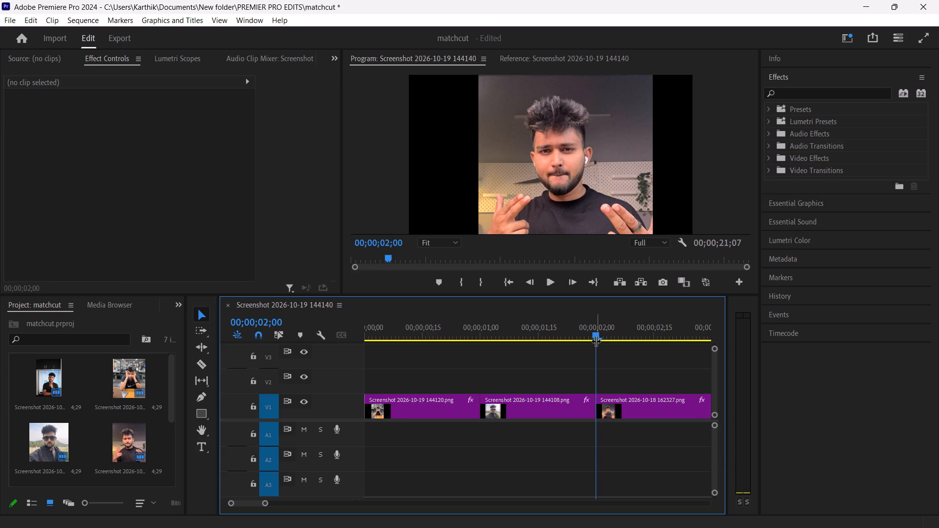
drag(597, 341, 354, 318)
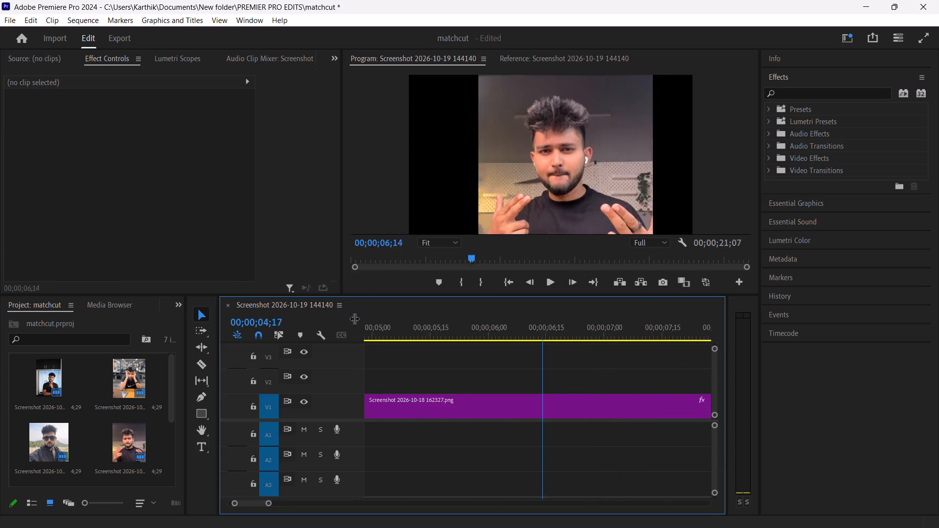
drag(354, 318, 355, 318)
drag(364, 332, 359, 333)
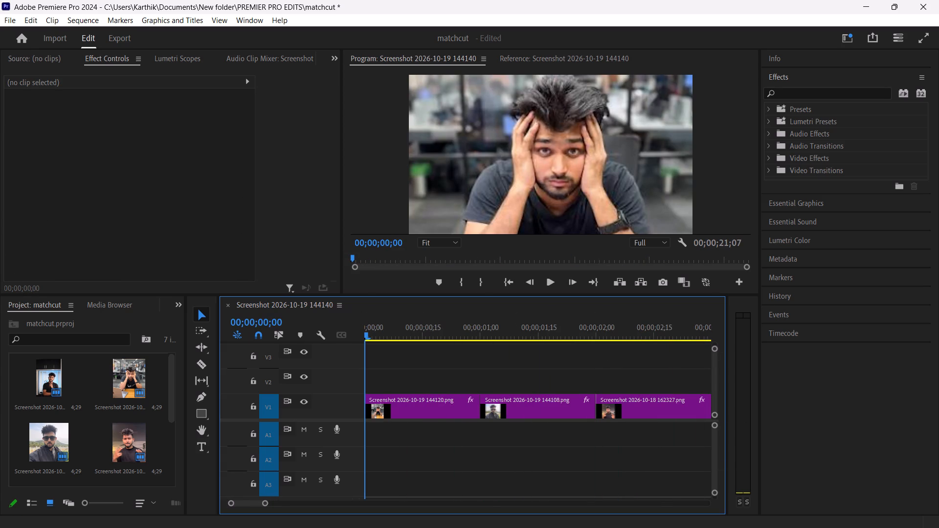
drag(359, 333, 643, 386)
key(Right)
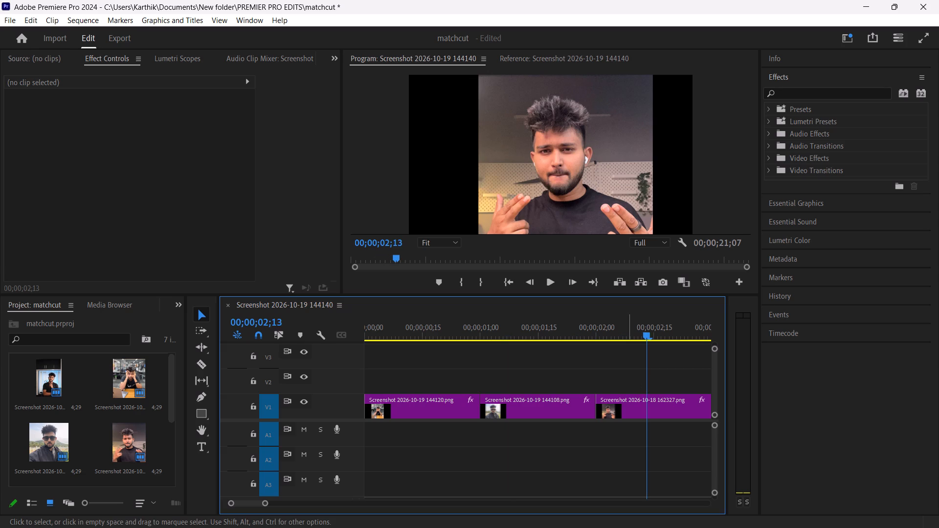
key(Right)
key(Right)
key(Right)
key(Right)
key(Right)
key(Right)
key(Right)
key(Right)
key(Right)
key(Right)
key(Right)
key(Right)
key(Right)
key(Right)
key(Right)
key(Right)
key(Right)
key(Right)
key(Right)
key(Right)
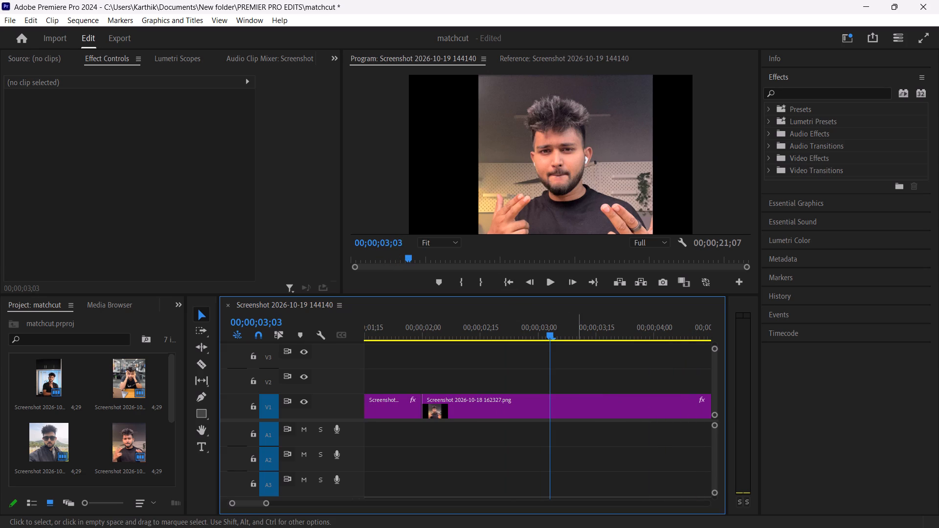
key(Left)
key(Left)
key(Left)
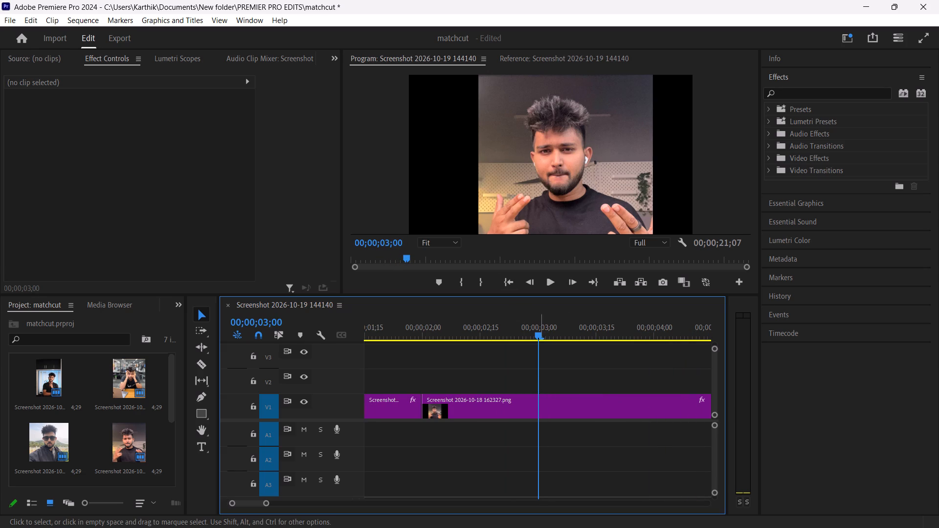
key(c)
click(567, 409)
key(s)
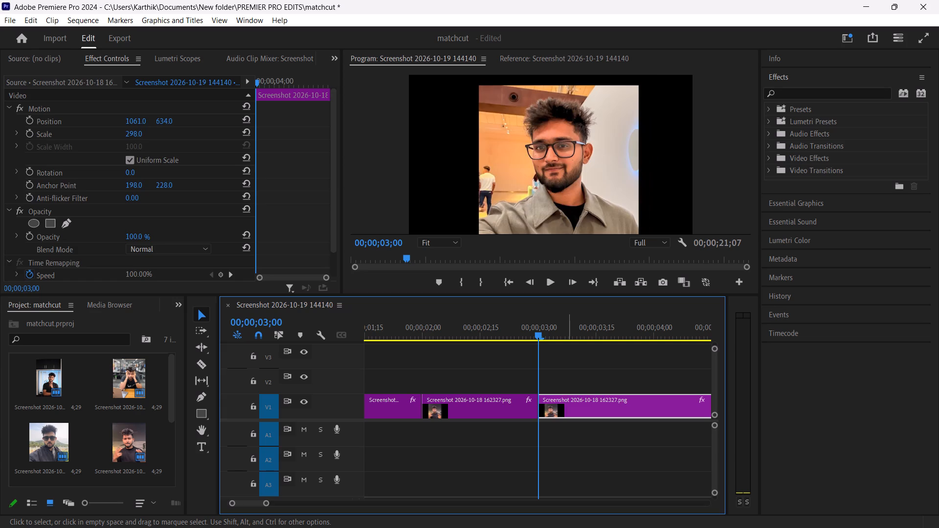
Shorten the fourth clip to one second by splitting it at 00;00;04;00 and ripple-deleting the remainder.
drag(532, 334, 549, 340)
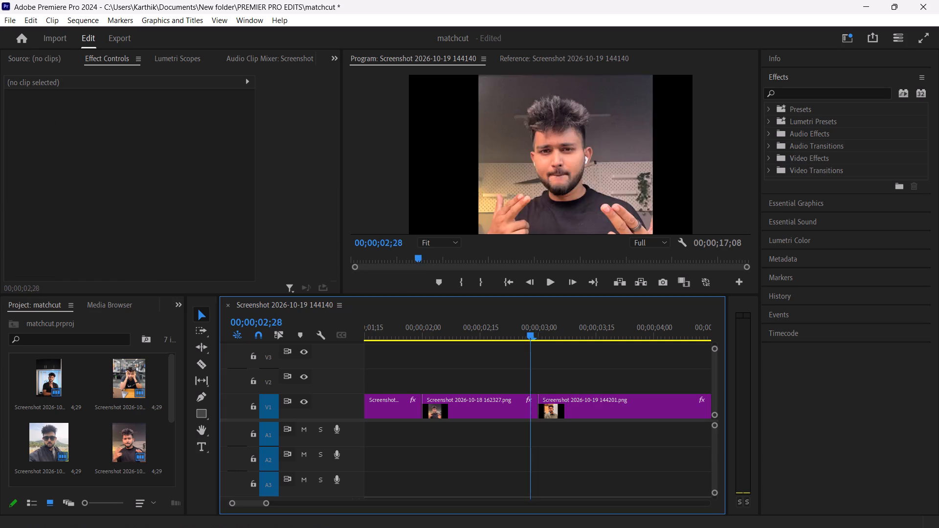
drag(549, 340, 655, 379)
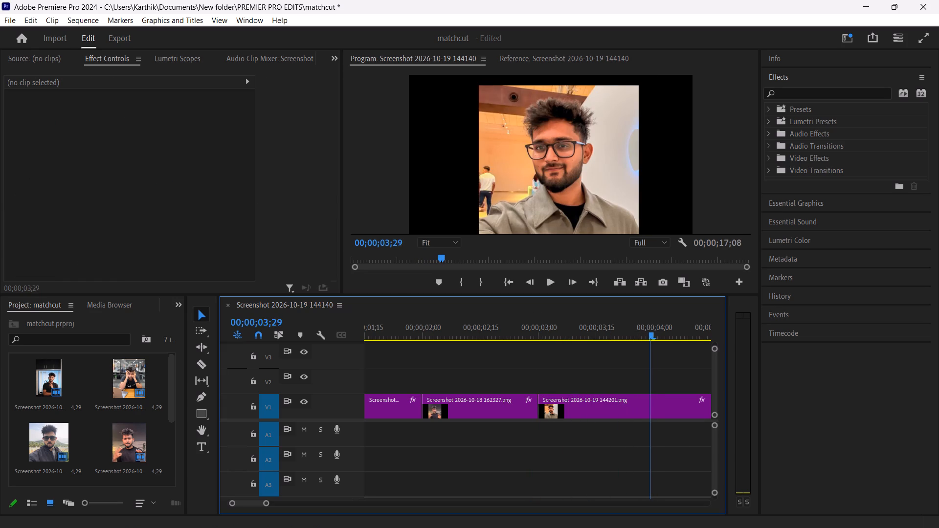
drag(655, 379, 656, 400)
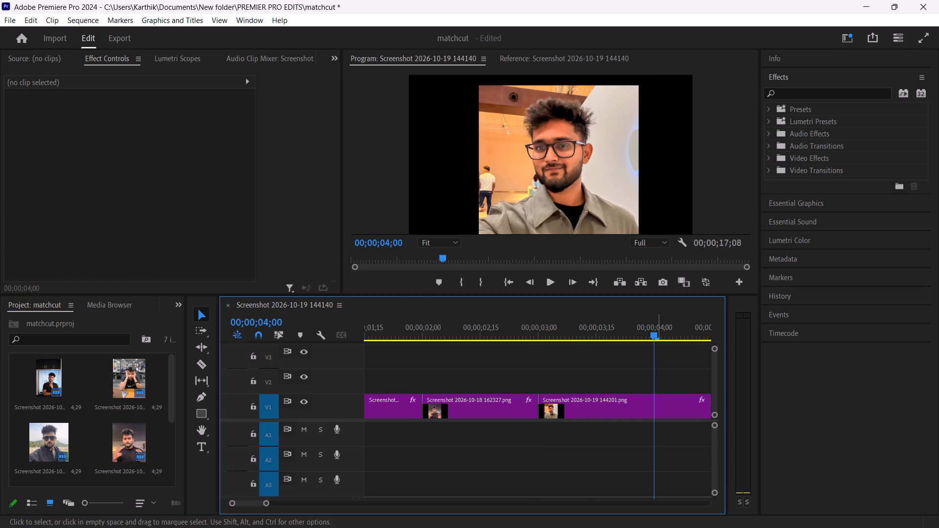
key(c)
click(678, 410)
key(s)
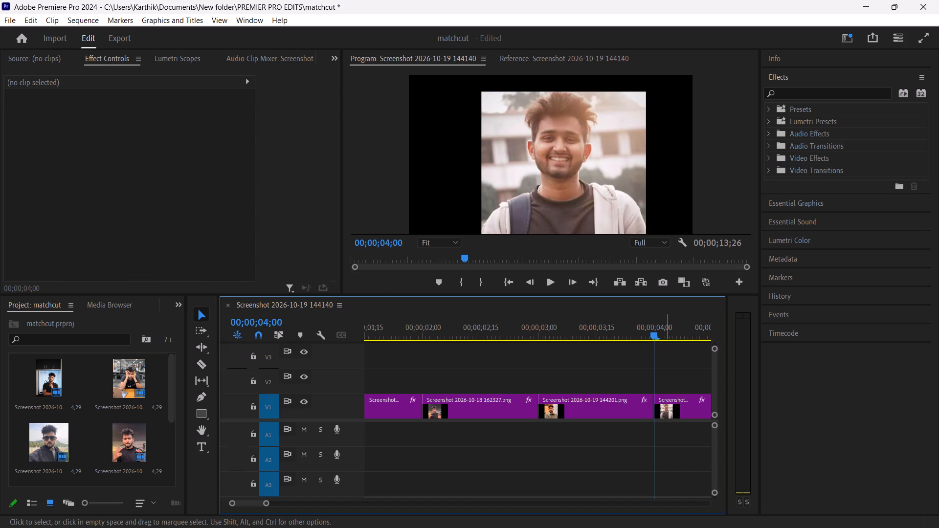
Shorten the fifth clip to one second by splitting it at 00;00;05;00 and ripple-deleting the remainder.
key(Right)
key(Right)
key(Right)
key(Right)
key(Right)
key(Right)
key(Right)
key(Right)
key(Right)
key(Right)
key(Right)
key(Right)
key(Right)
key(Right)
key(Right)
key(Right)
key(Right)
key(Right)
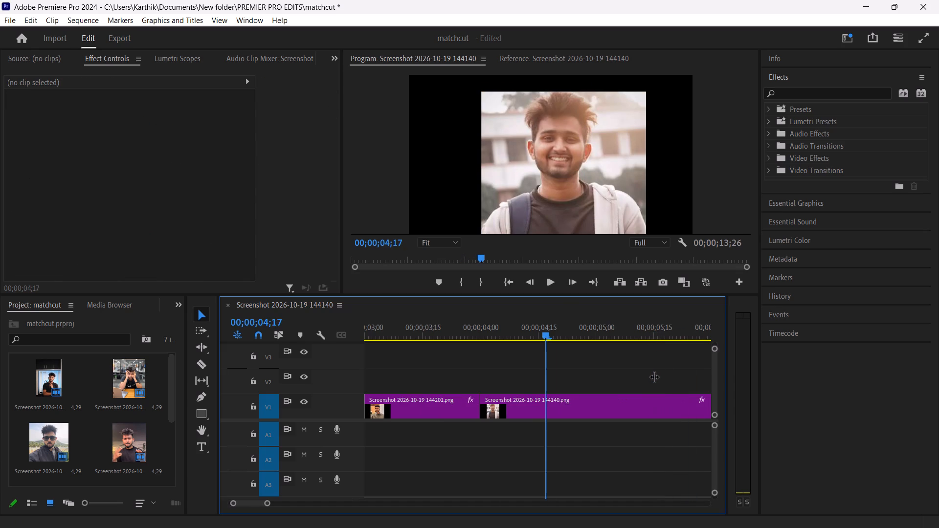
key(Right)
drag(558, 335, 584, 350)
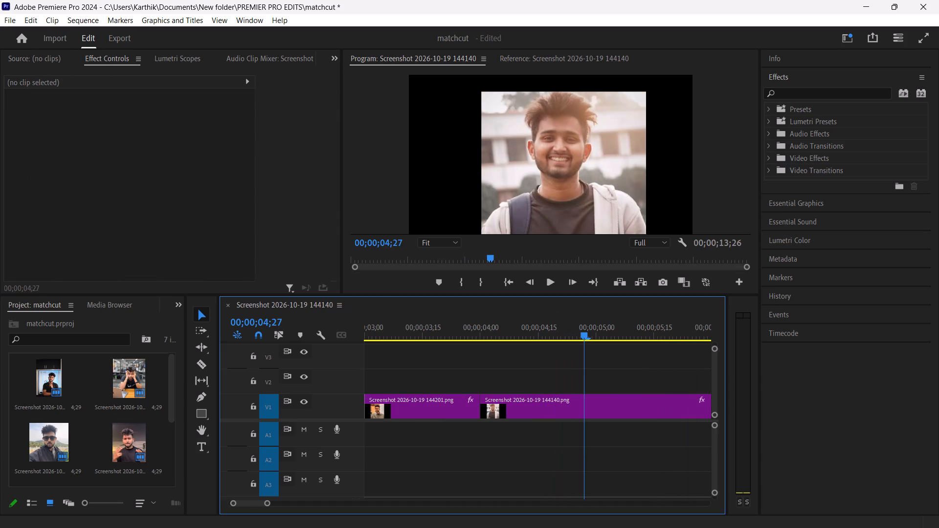
drag(584, 350, 596, 360)
key(c)
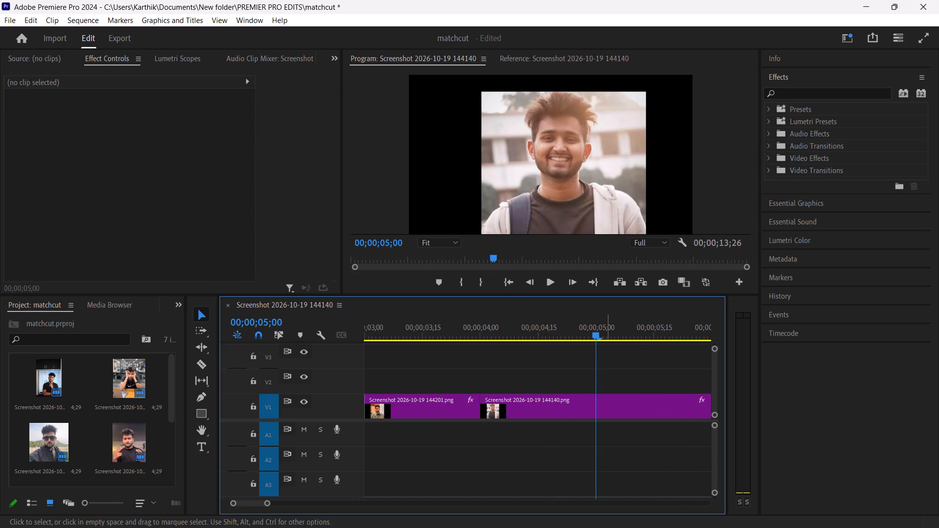
click(626, 413)
key(s)
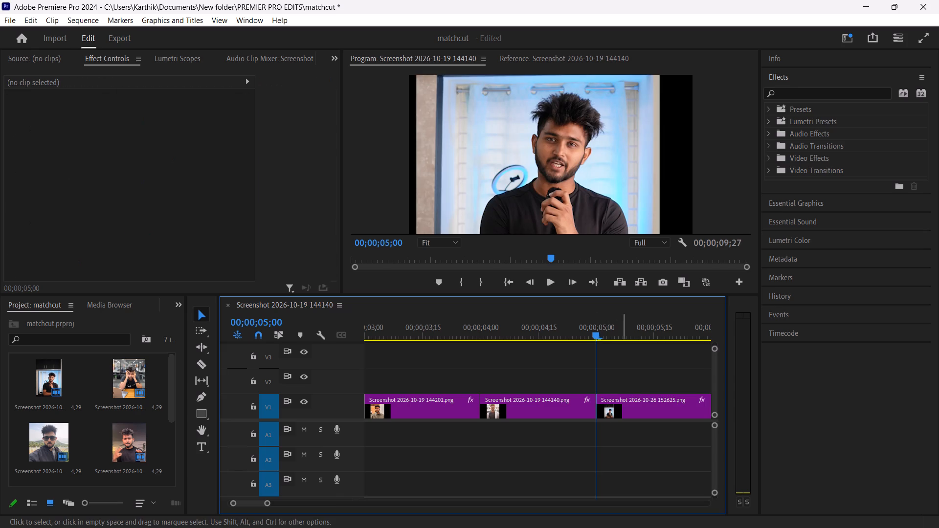
Shorten the sixth clip to about one second by splitting it at 00;00;06;01 and ripple-deleting the remainder.
drag(595, 334, 699, 367)
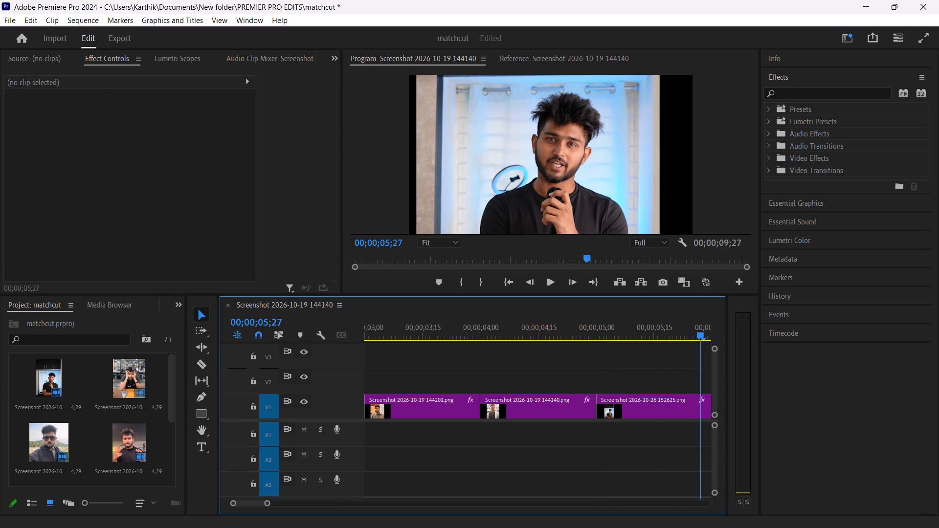
key(Right)
key(Right)
key(Right)
key(Right)
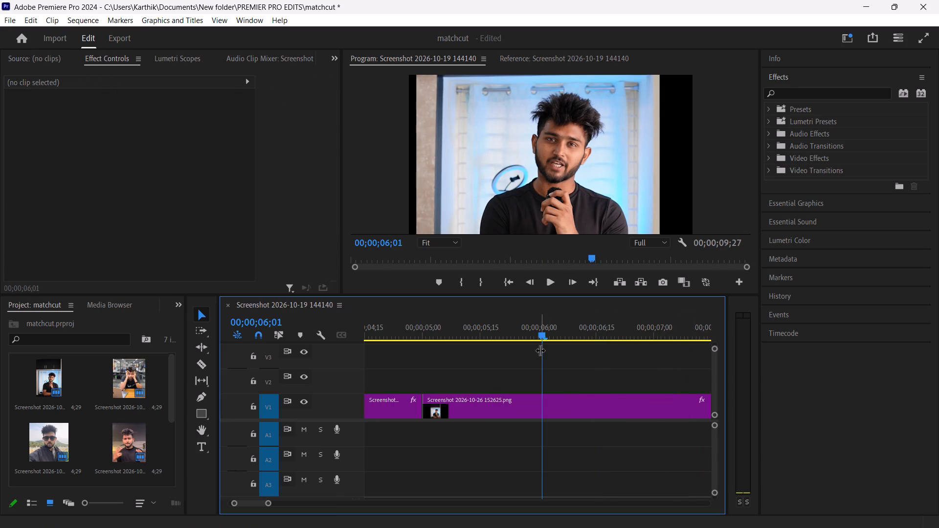
key(c)
click(566, 411)
key(s)
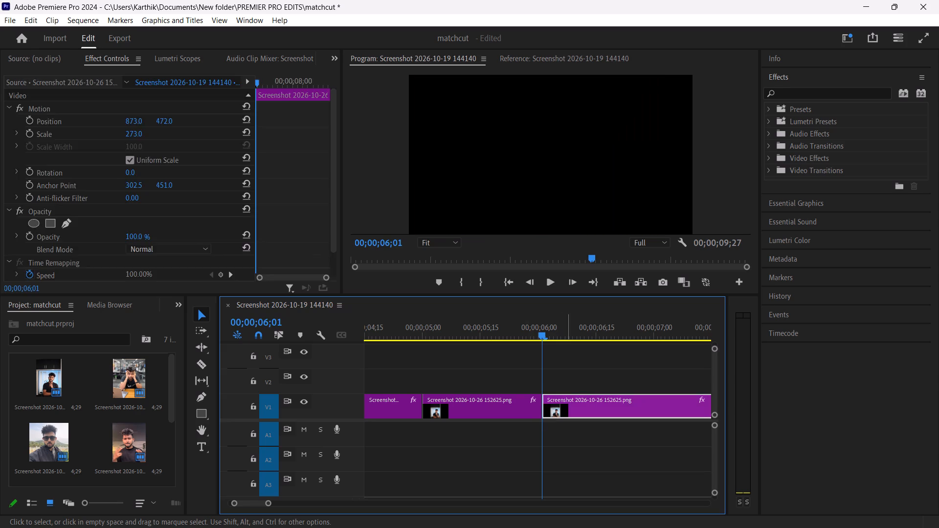
Play back the match-cut sequence from its start to check the pacing.
drag(544, 332, 279, 354)
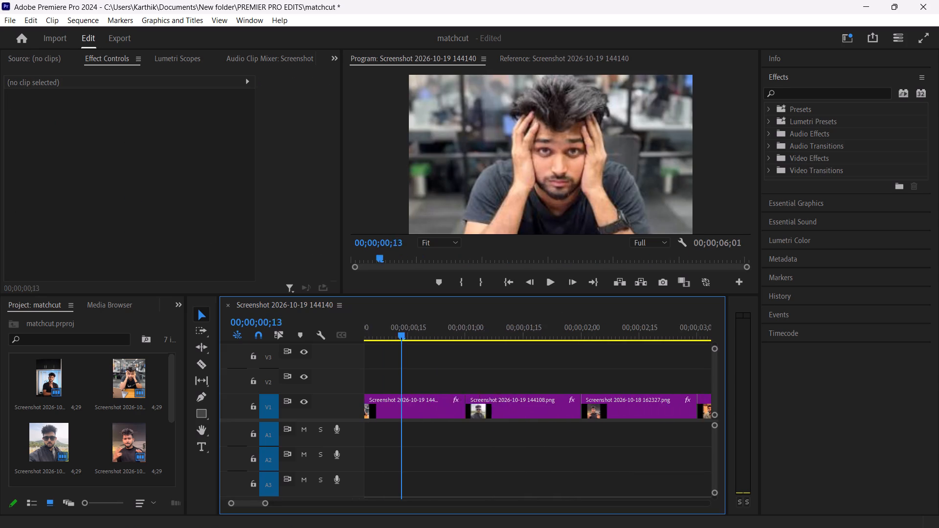
drag(279, 354, 275, 354)
key(space)
key(space)
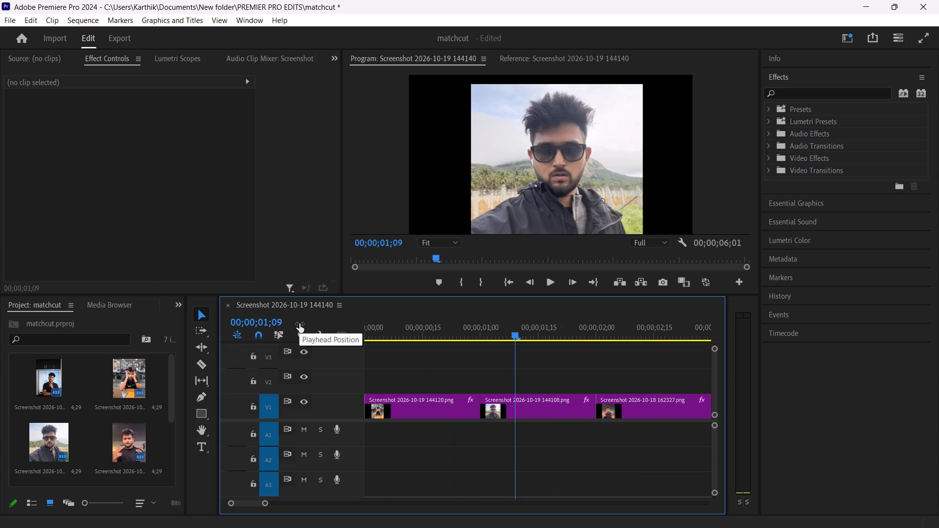
Ripple-trim the ends of the first two clips to about 00;00;00;14 and 00;00;01;00, leaving each about half a second long.
drag(517, 342, 373, 377)
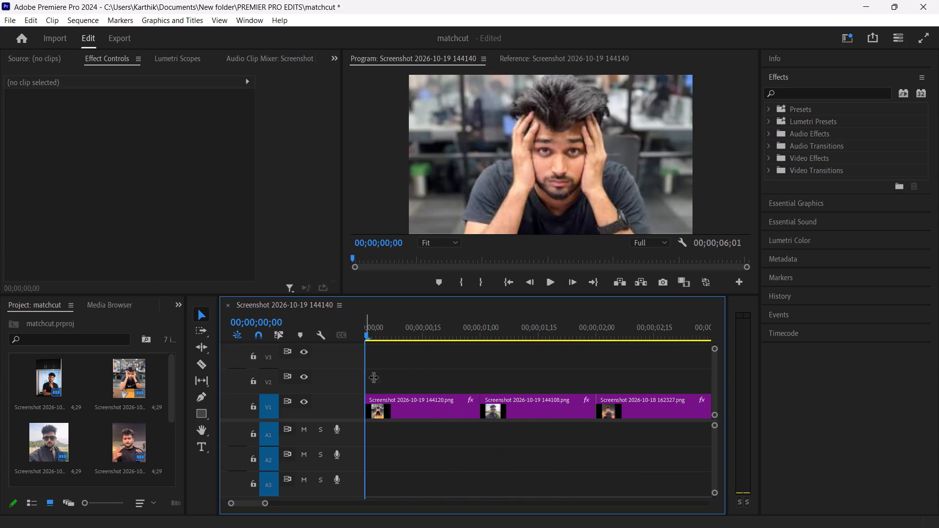
drag(373, 377, 419, 435)
key(w)
drag(417, 328, 479, 372)
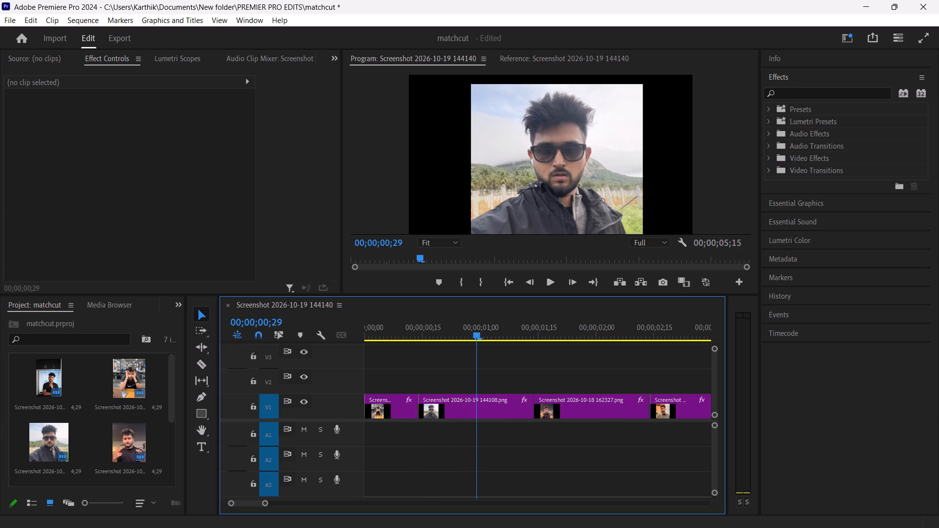
drag(479, 372, 482, 390)
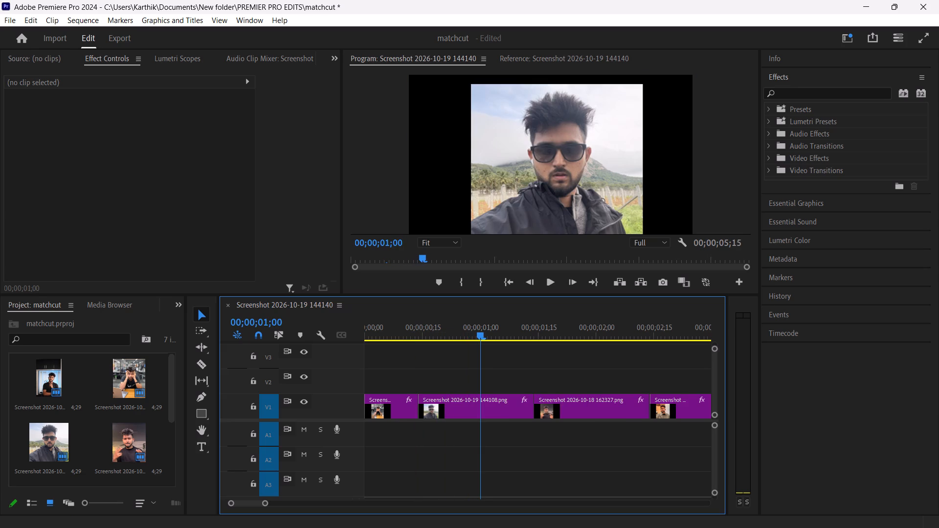
drag(482, 390, 542, 416)
key(w)
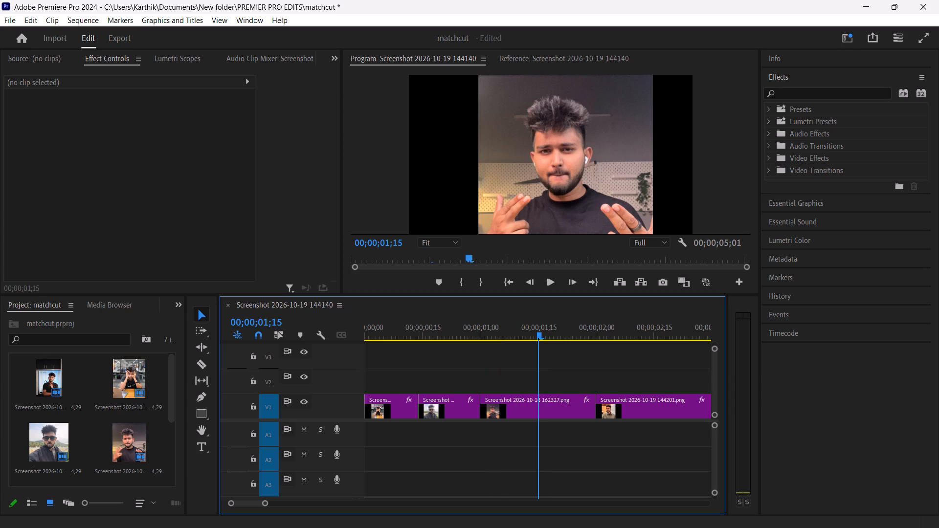
Ripple-trim the ends of the third and fourth clips to 00;00;01;15 and 00;00;02;00, about half a second each.
drag(542, 416, 591, 452)
key(w)
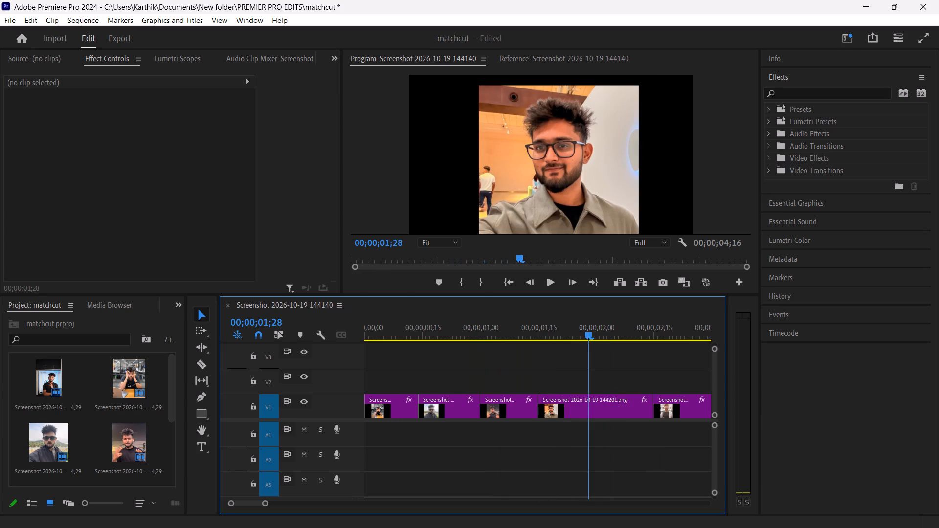
drag(591, 452, 648, 475)
key(w)
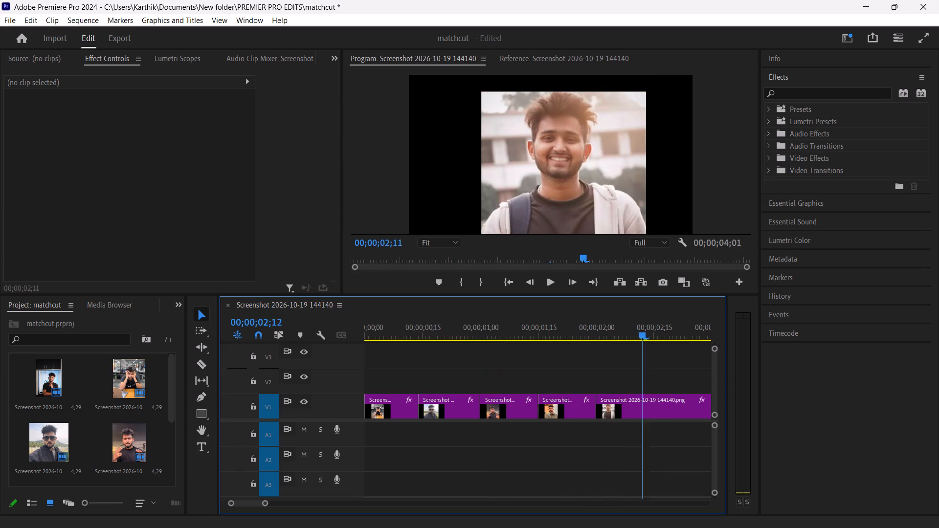
Ripple-trim the ends of the fifth and sixth clips to 00;00;02;15 and 00;00;03;00, about half a second each.
drag(648, 475, 707, 495)
key(w)
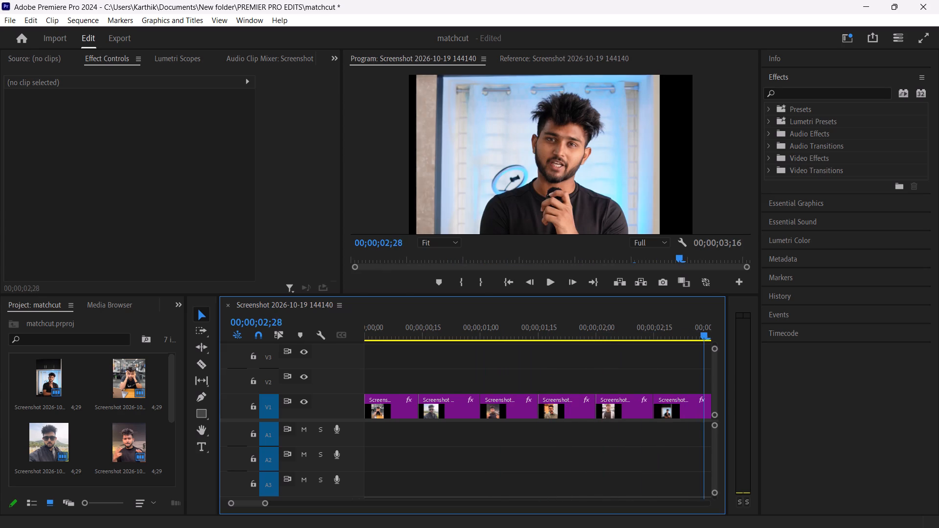
drag(707, 495, 542, 478)
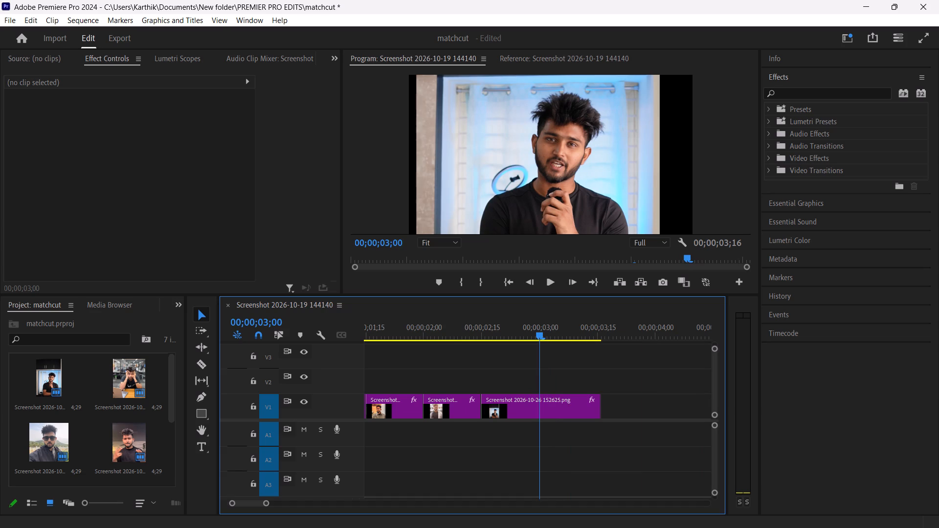
drag(542, 478, 551, 439)
key(w)
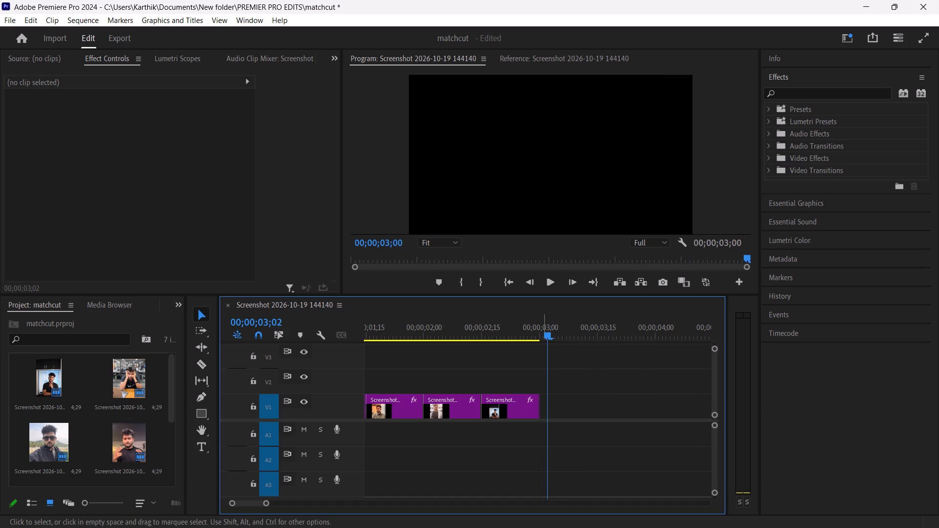
Play back the tightened sequence from its start to check the faster cuts.
drag(549, 335, 244, 303)
key(space)
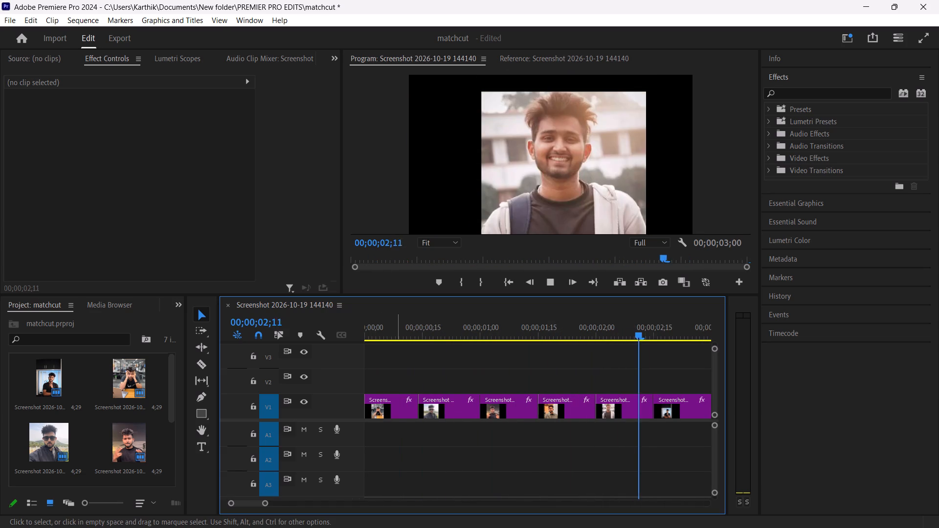
Ripple-trim the ends of the first two clips on V1 to 00;00;00;05 and 00;00;00;10, leaving five frames each.
key(space)
drag(658, 335, 550, 338)
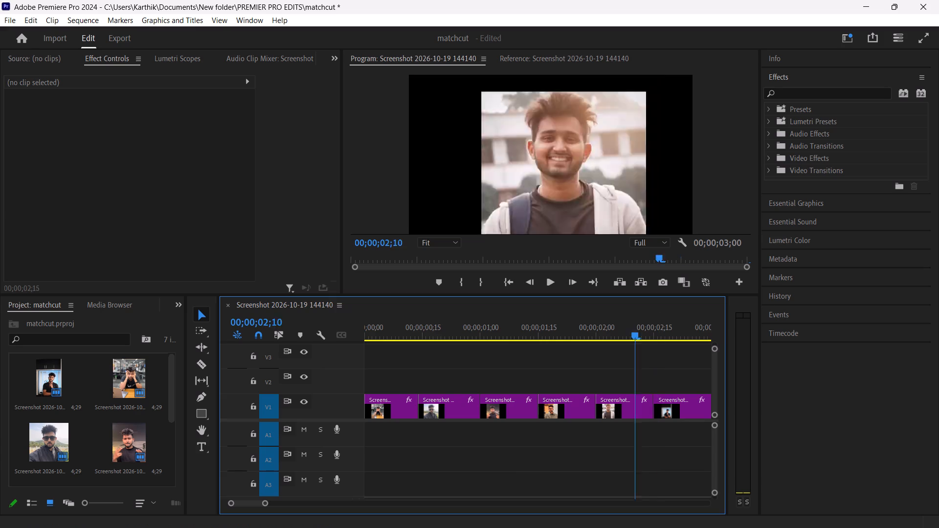
drag(550, 338, 254, 325)
drag(266, 504, 254, 510)
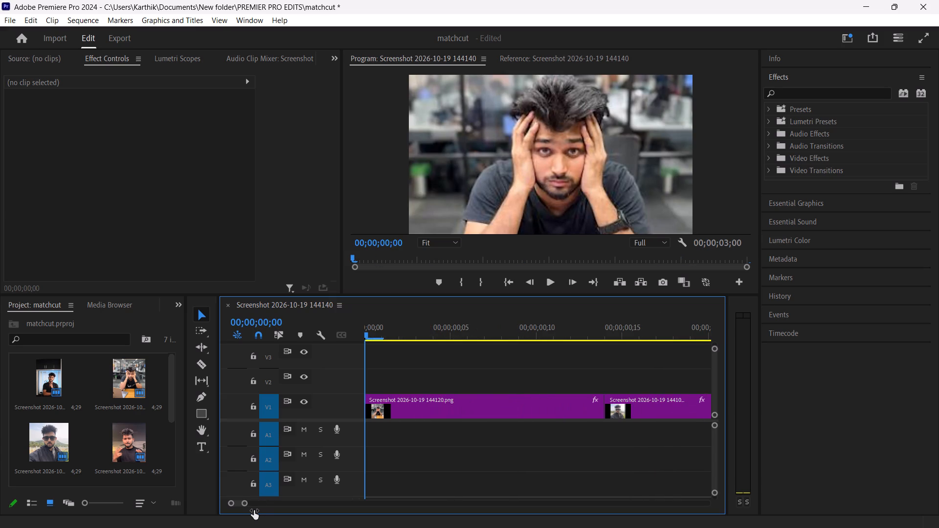
drag(254, 510, 255, 513)
drag(255, 513, 255, 505)
drag(366, 334, 427, 350)
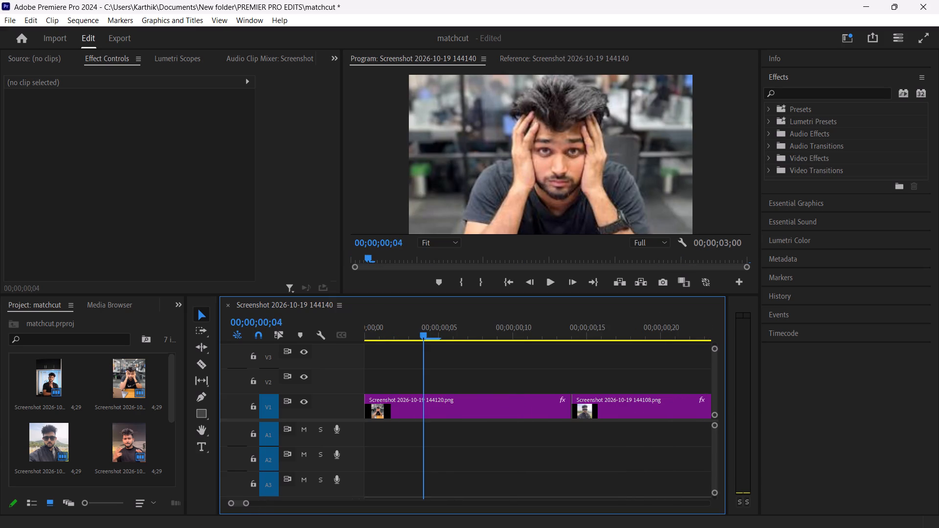
drag(427, 350, 440, 363)
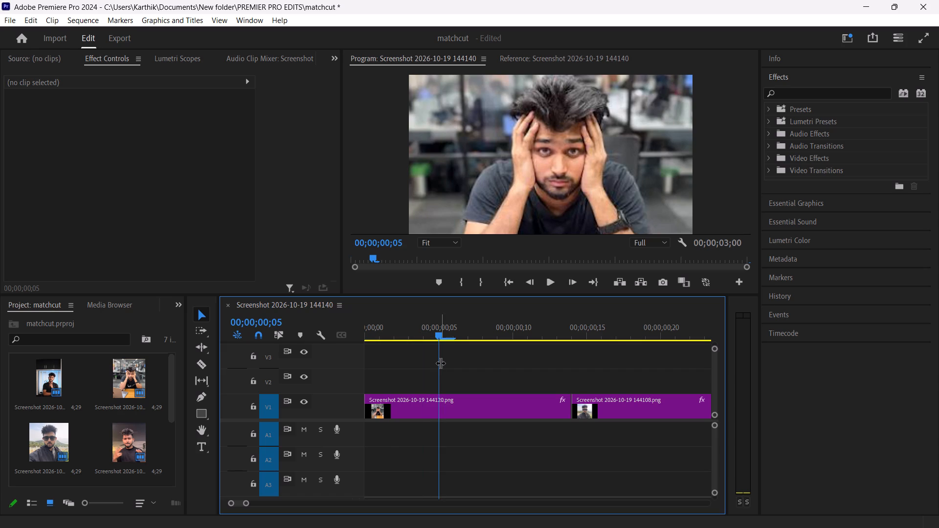
key(w)
drag(436, 332, 499, 358)
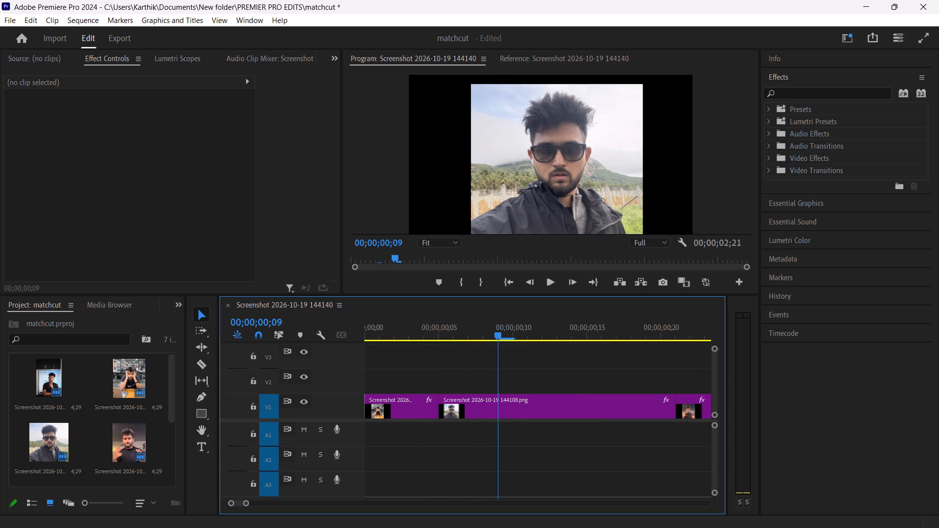
drag(499, 358, 583, 381)
key(w)
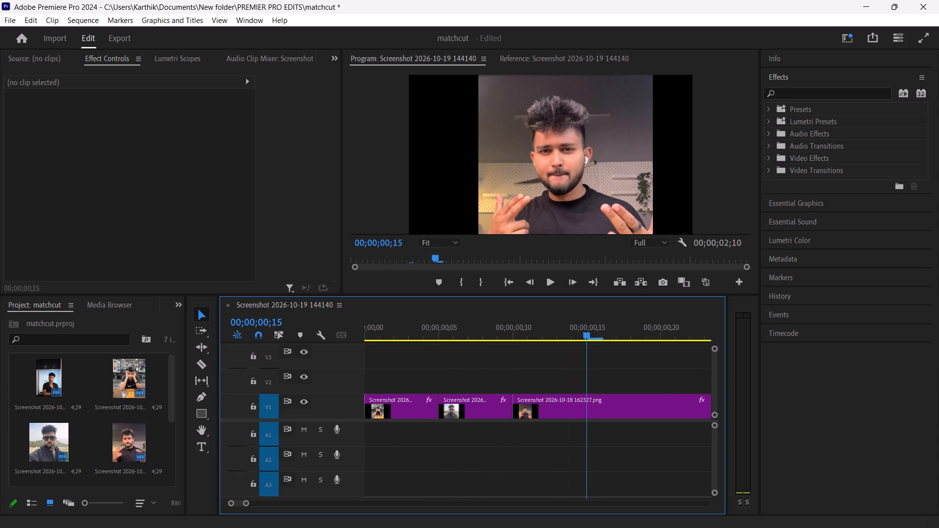
Ripple-trim the ends of the third and fourth clips to 00;00;00;15 and 00;00;00;20, five frames each.
drag(583, 381, 658, 399)
key(w)
key(w)
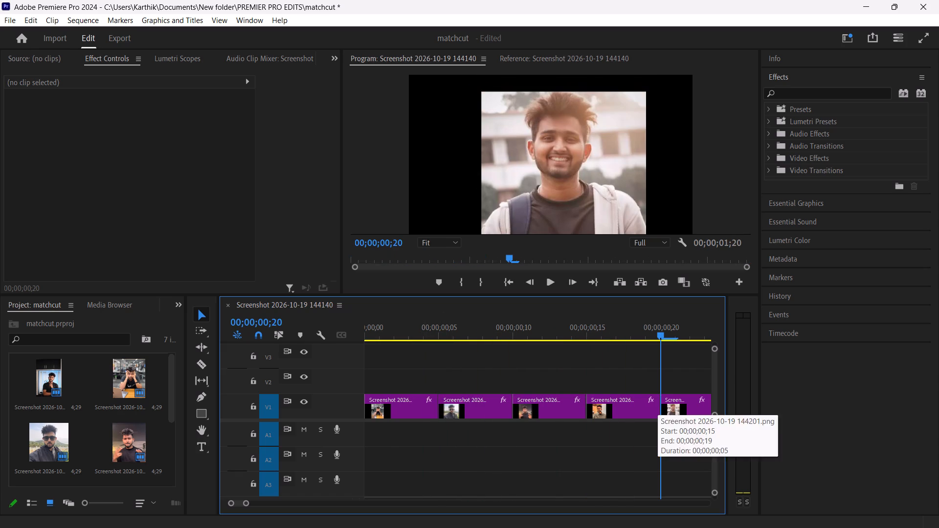
Ripple-trim the ends of the fifth and sixth clips to 00;00;00;25 and 00;00;01;00, about five frames each.
drag(658, 399, 659, 400)
key(Right)
key(Right)
key(Right)
key(Right)
key(Right)
key(Right)
key(Right)
key(Right)
key(Right)
key(Right)
key(Right)
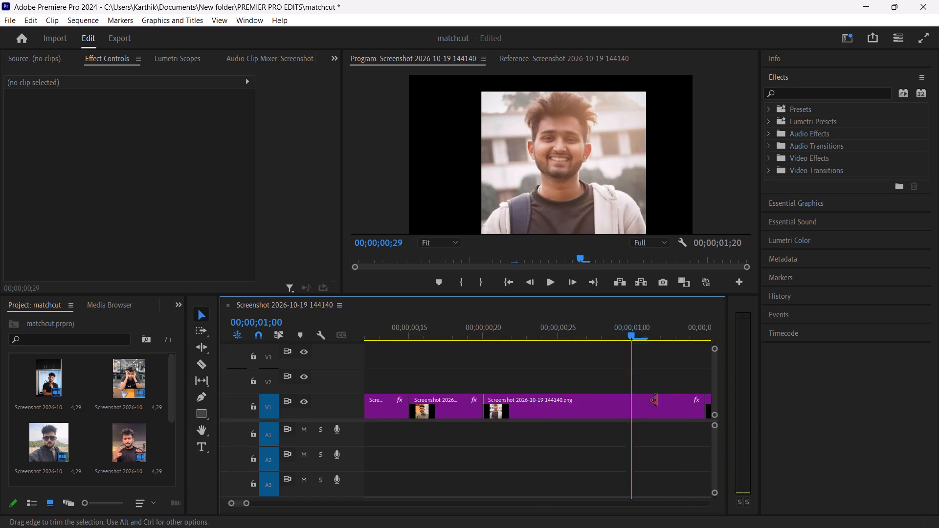
drag(646, 327, 552, 349)
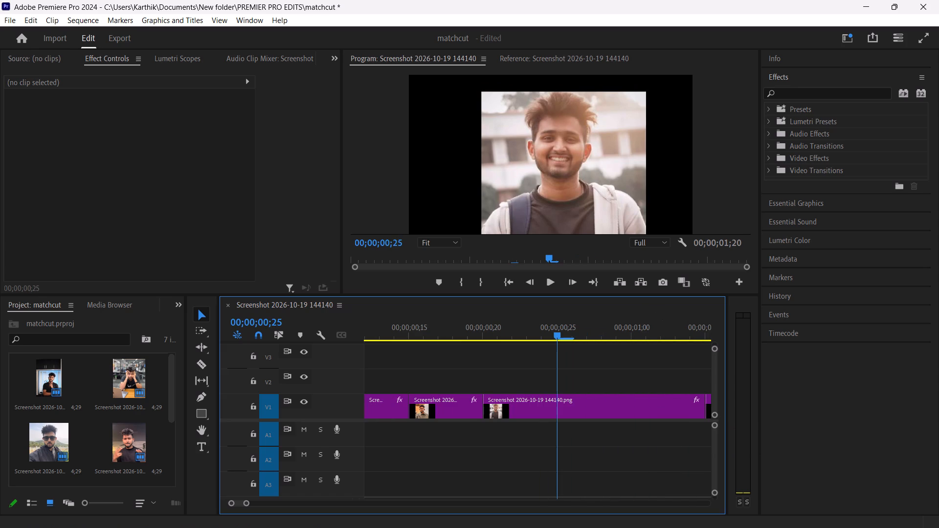
drag(552, 349, 618, 374)
key(w)
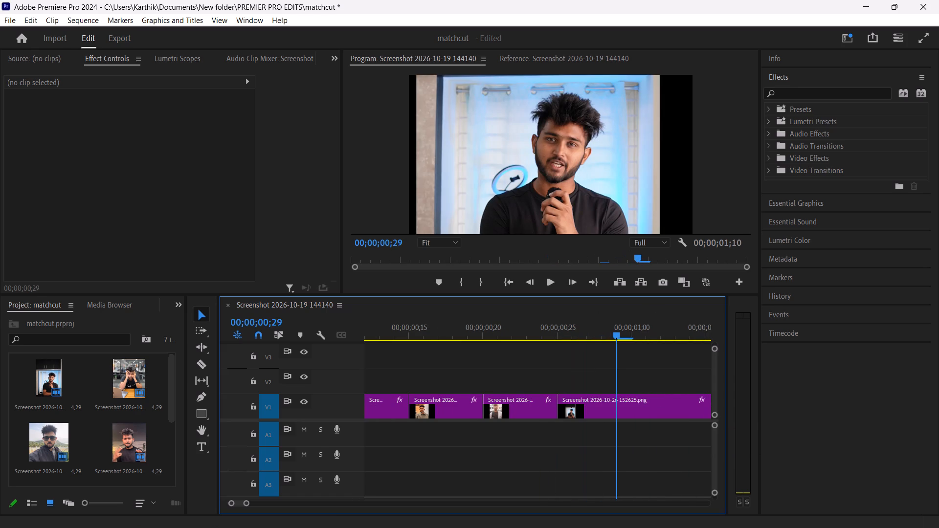
drag(618, 374, 637, 384)
key(w)
Play the shortened sequence repeatedly from its start to check the pace of the five-frame match cuts.
drag(636, 335, 269, 345)
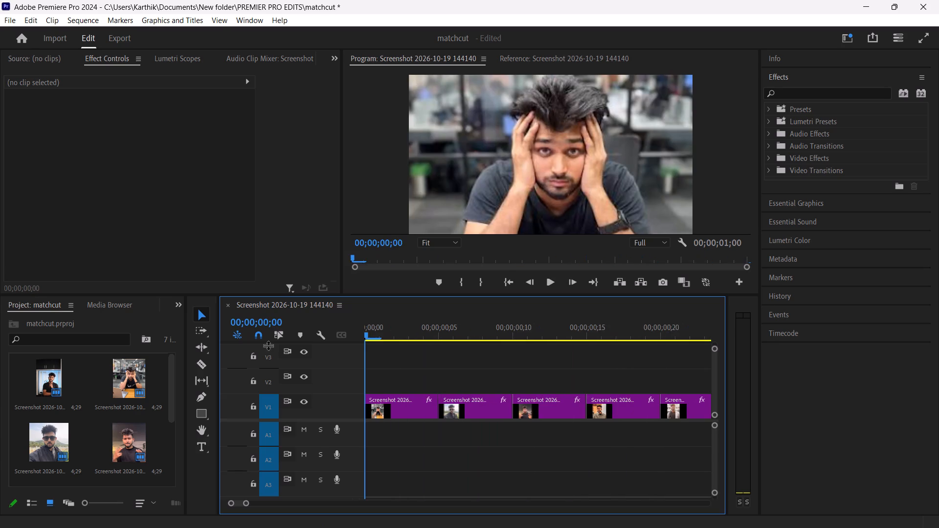
key(space)
key(space)
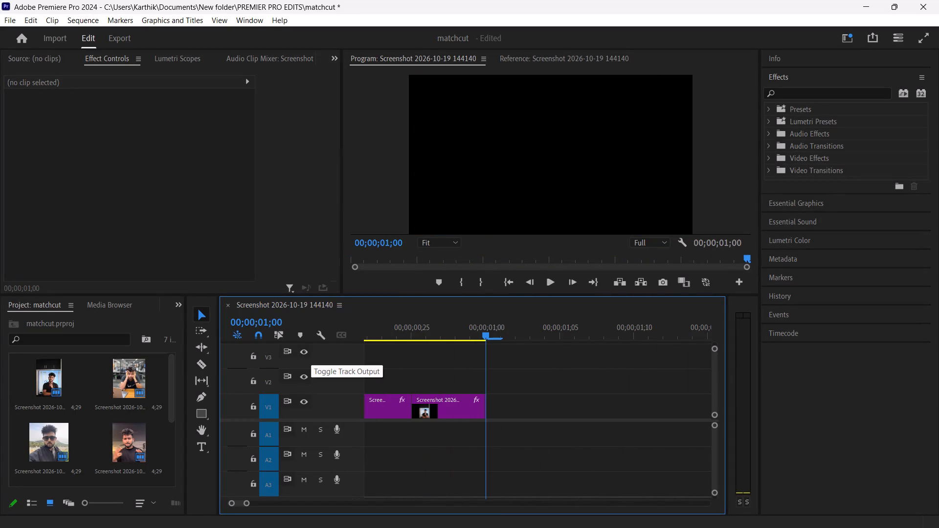
key(space)
key(space)
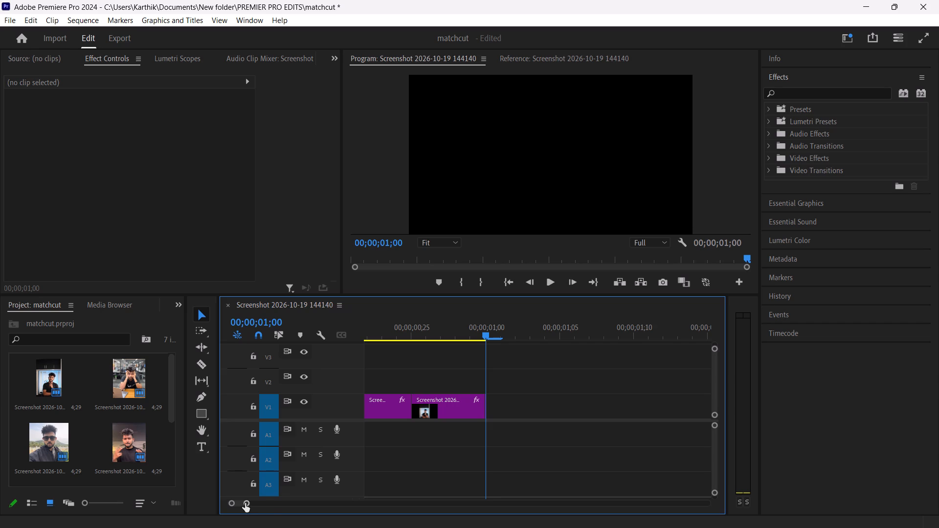
drag(245, 503, 296, 518)
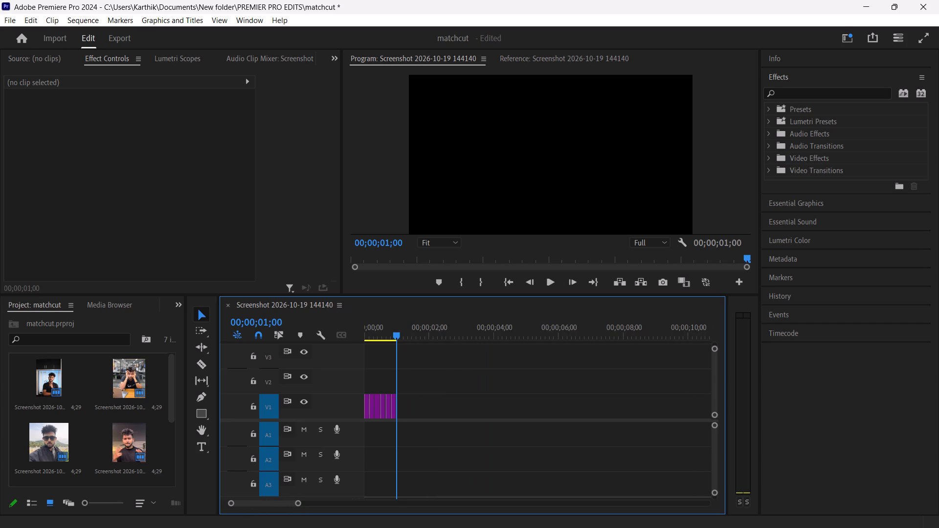
drag(403, 333, 328, 350)
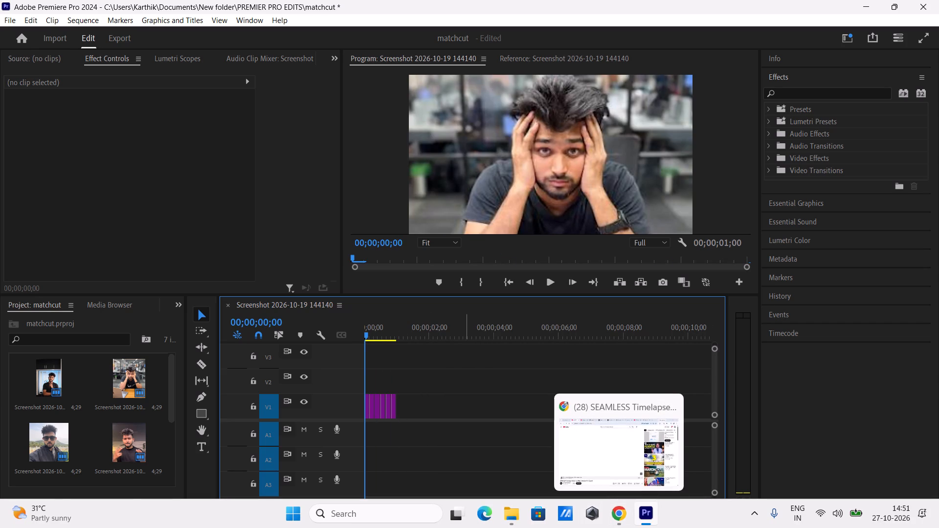
key(space)
key(space)
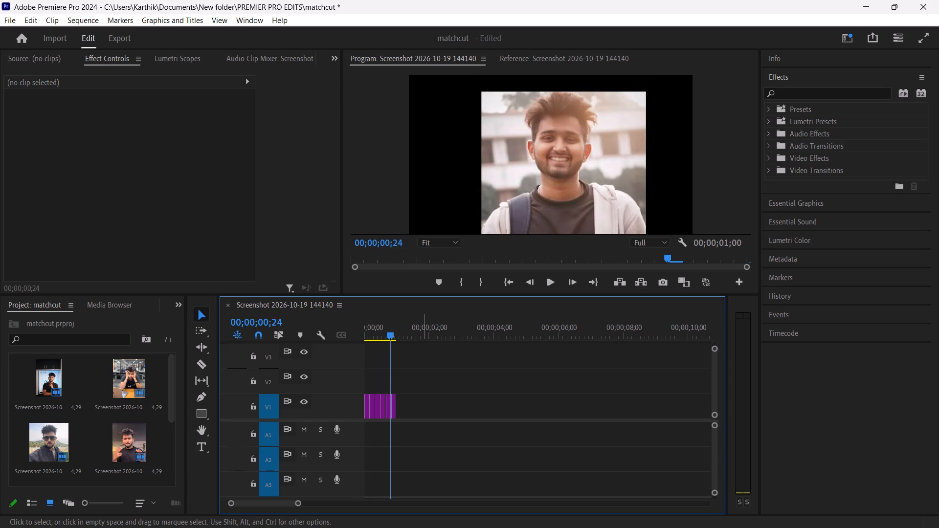
key(space)
key(space)
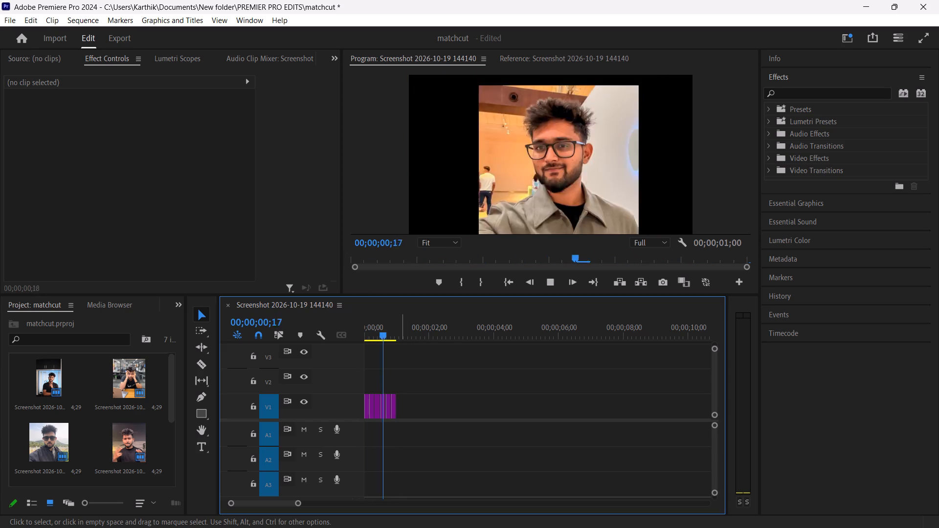
key(space)
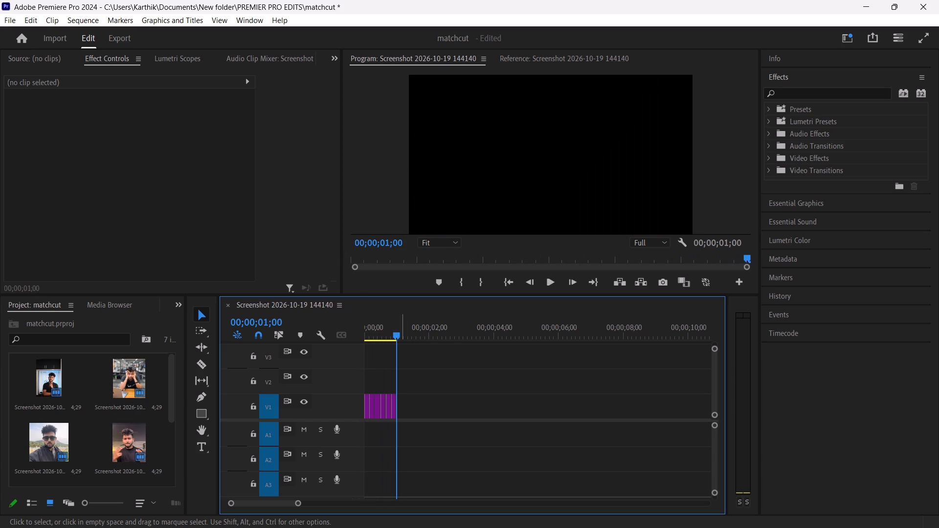
key(space)
key(space)
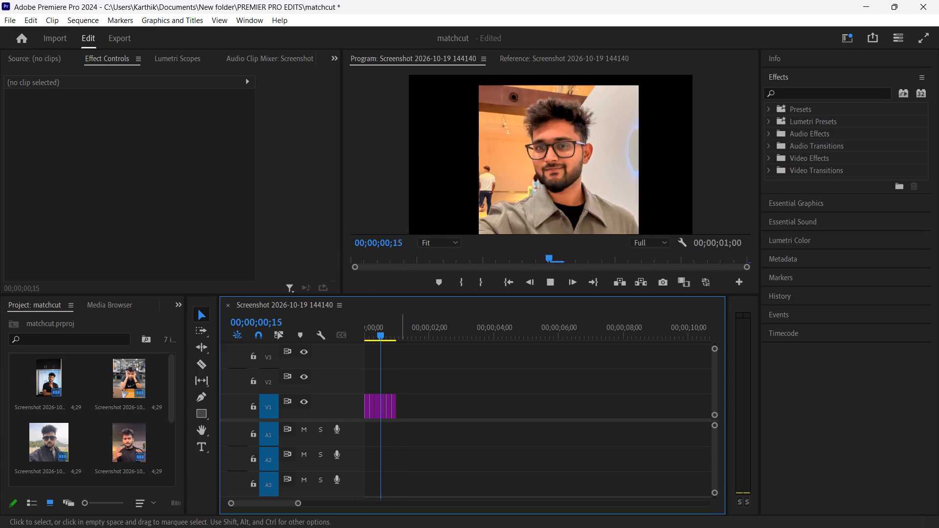
key(space)
key(space)
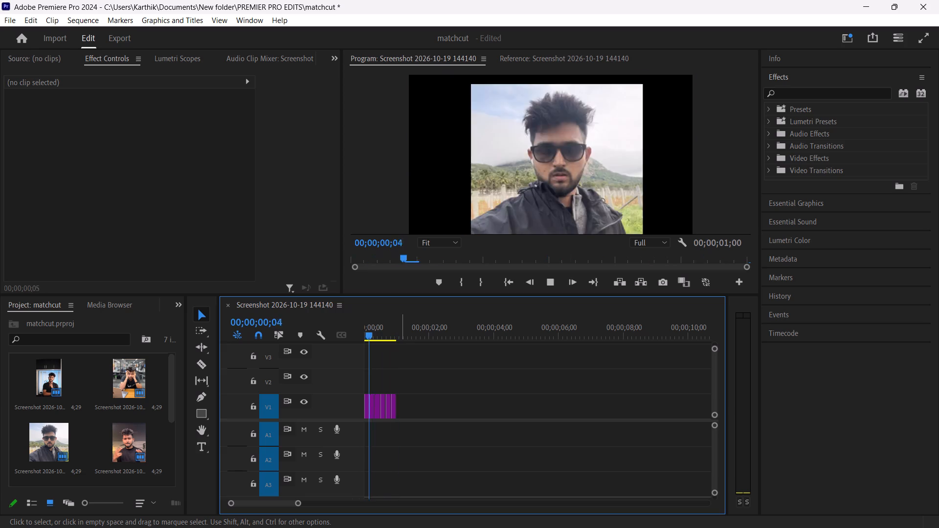
key(space)
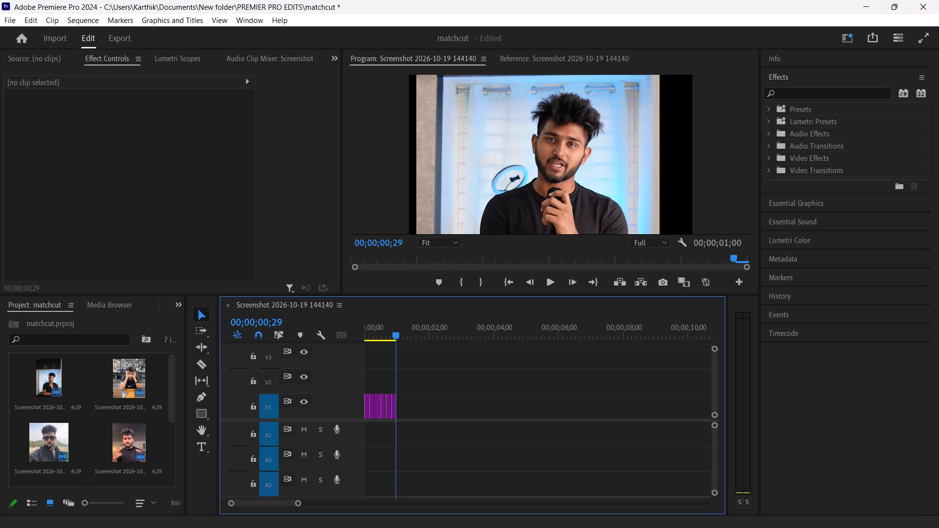
Switch to Chrome and watch the match cut tutorial from about 4:37 through the masked directional blur section, then return to Premiere Pro.
click(869, 0)
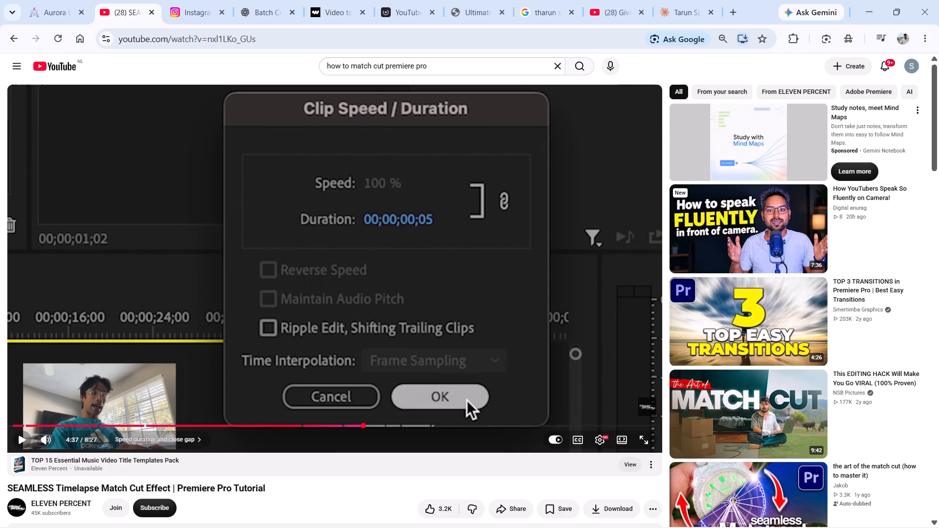
click(401, 288)
click(487, 279)
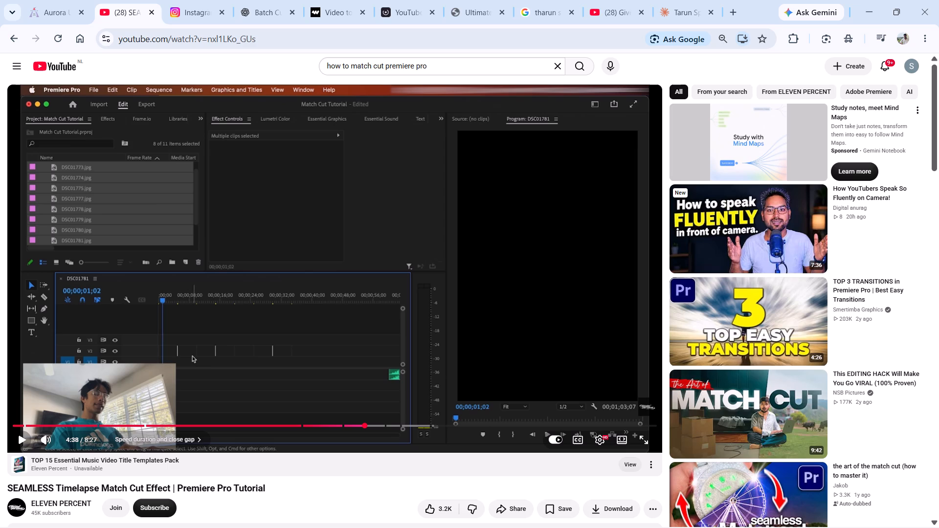
click(404, 263)
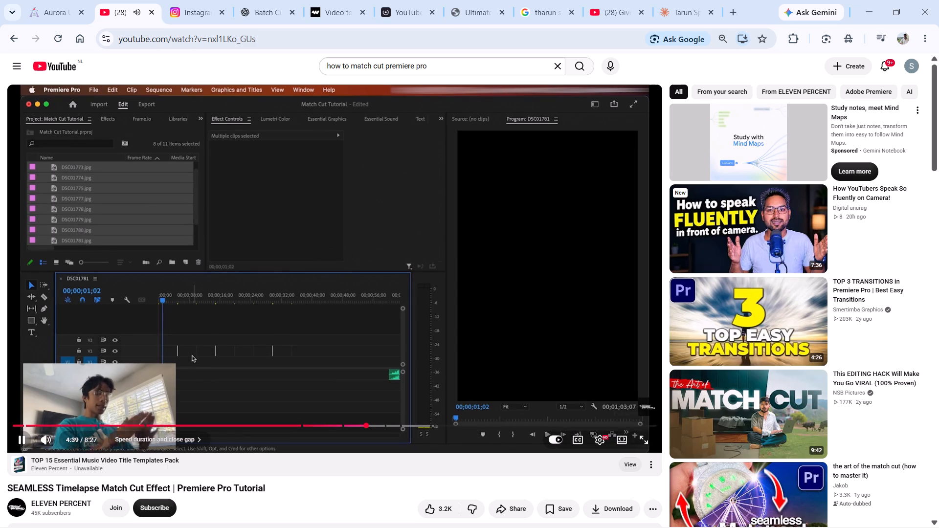
drag(643, 443, 636, 442)
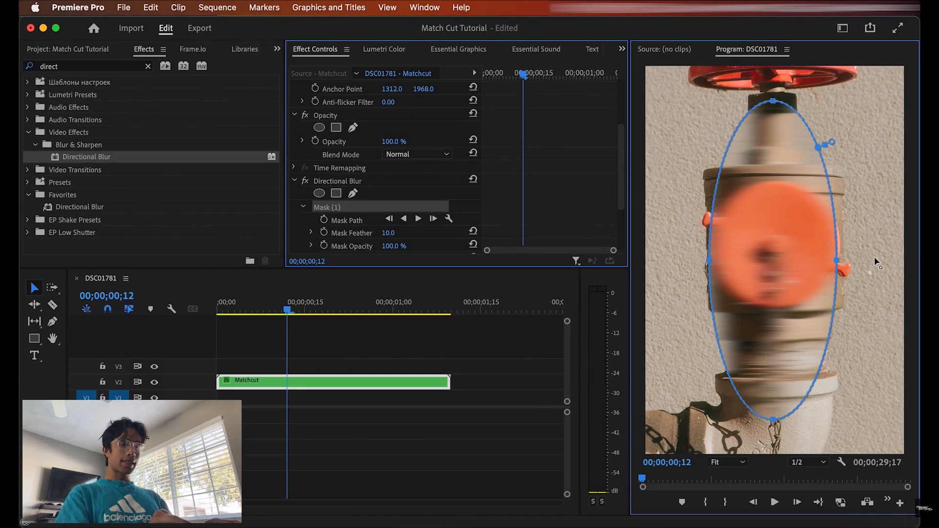
click(468, 258)
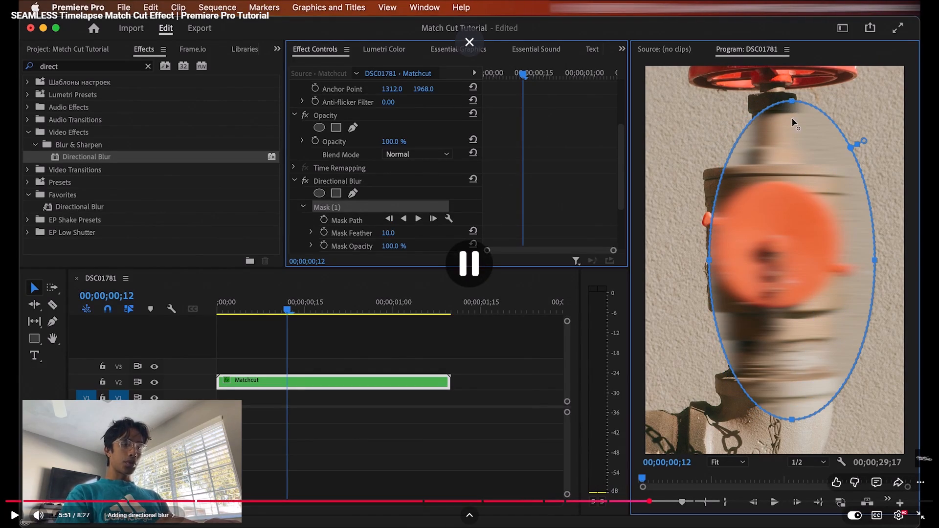
click(478, 39)
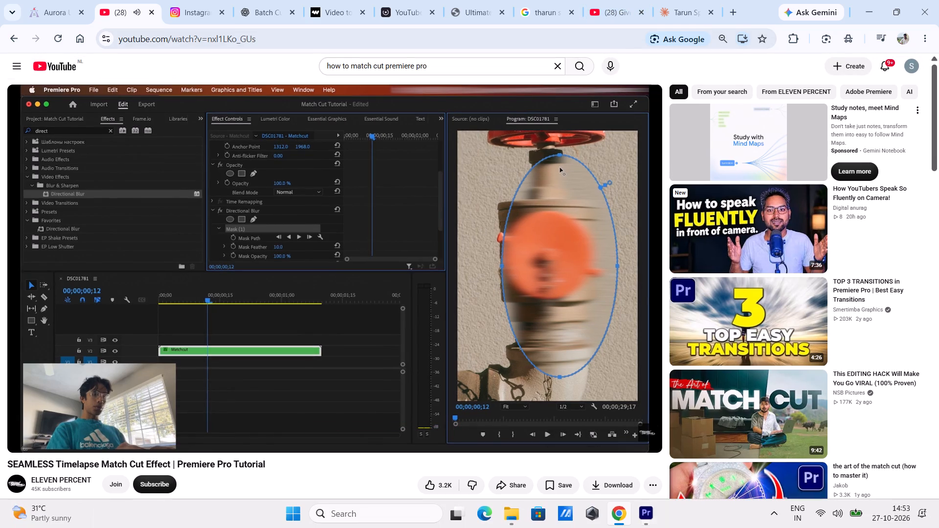
click(645, 520)
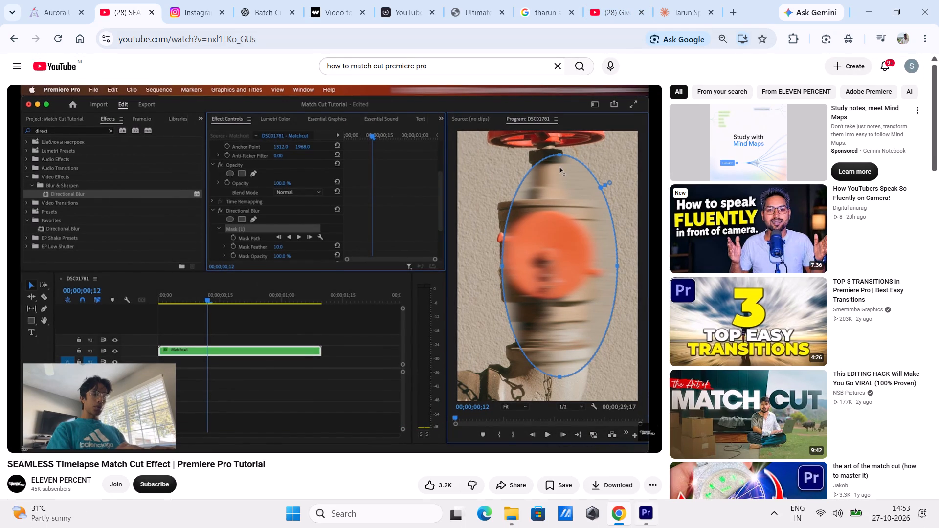
click(655, 524)
click(642, 519)
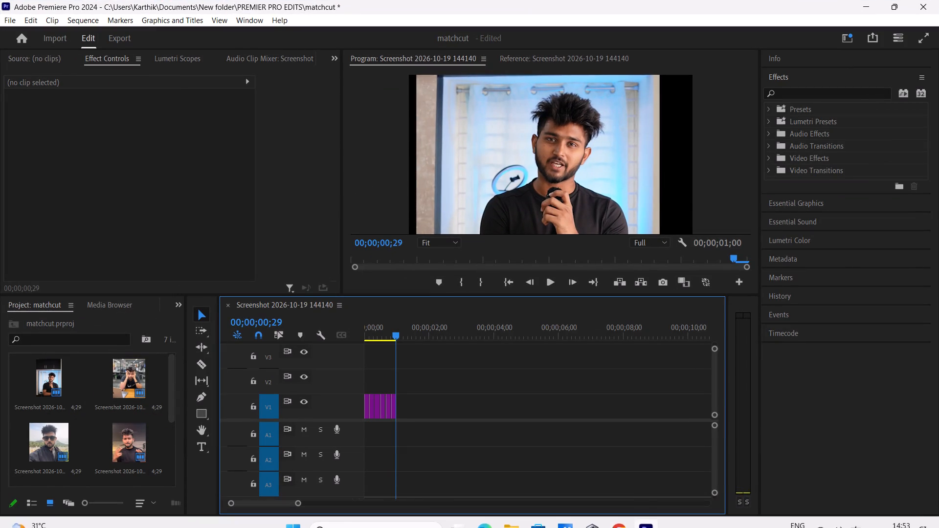
Nest all six portrait clips on V1 into one nested sequence named matchcut.
drag(430, 465, 390, 406)
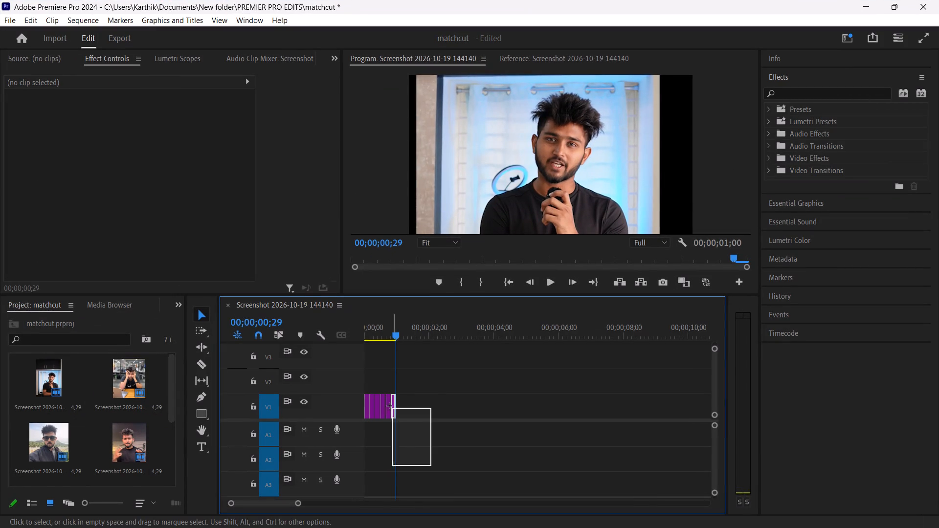
drag(390, 406, 365, 383)
right_click(382, 412)
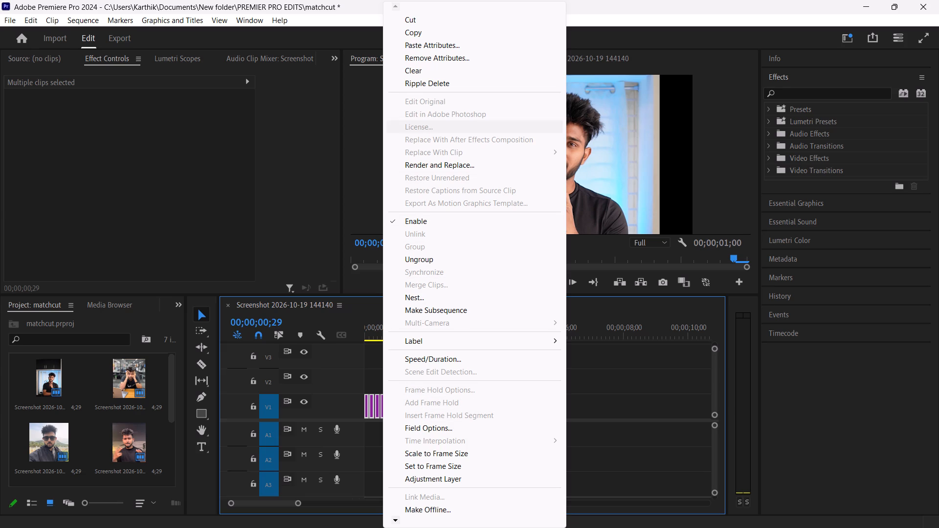
scroll(447, 436, down, 3)
click(468, 294)
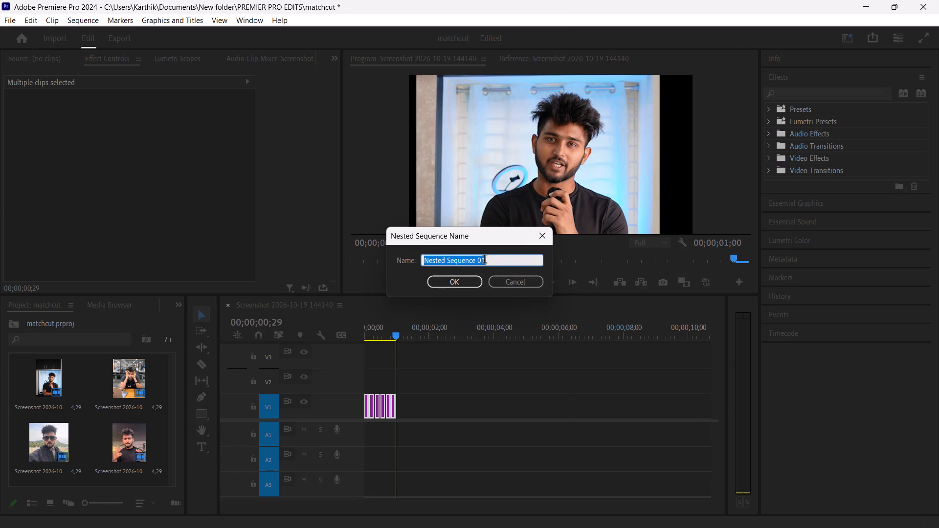
text(matchcut)
key(Return)
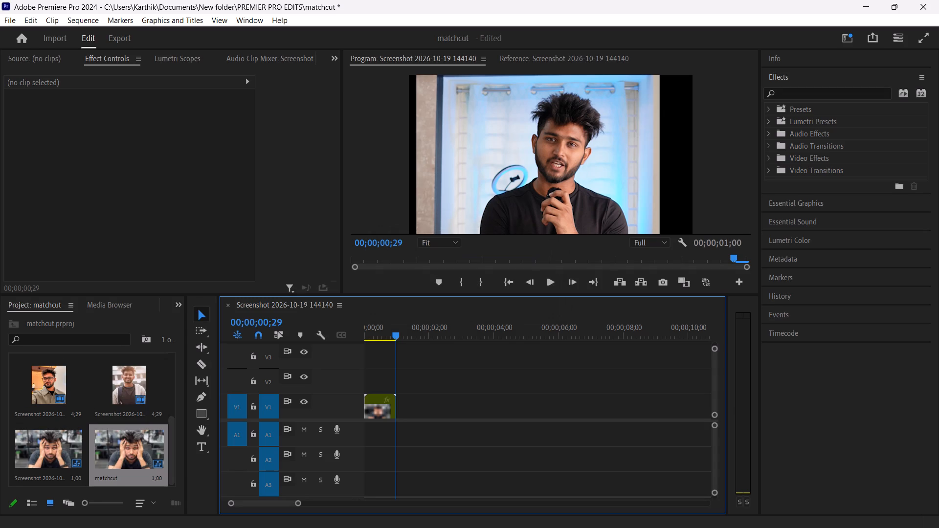
Search the effects for direc and apply Directional Blur to the matchcut nested clip on V1.
click(379, 410)
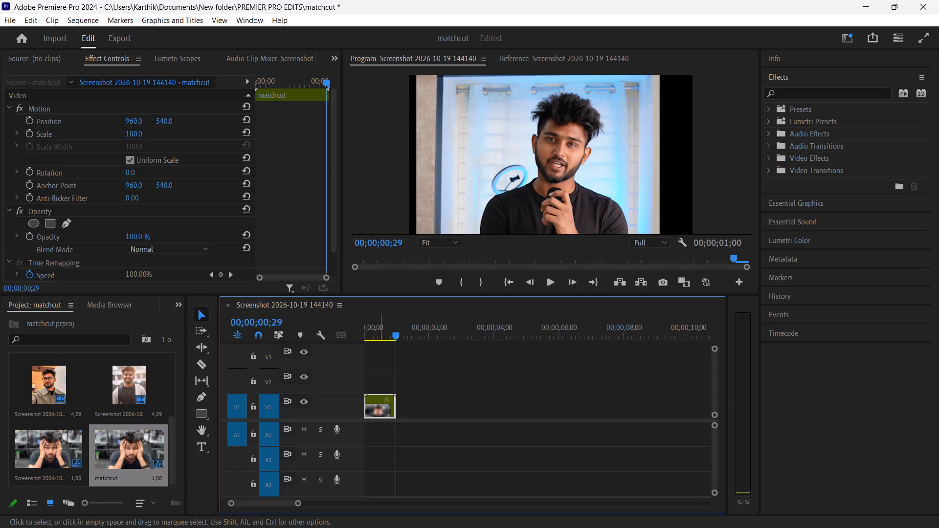
click(807, 97)
text(direc)
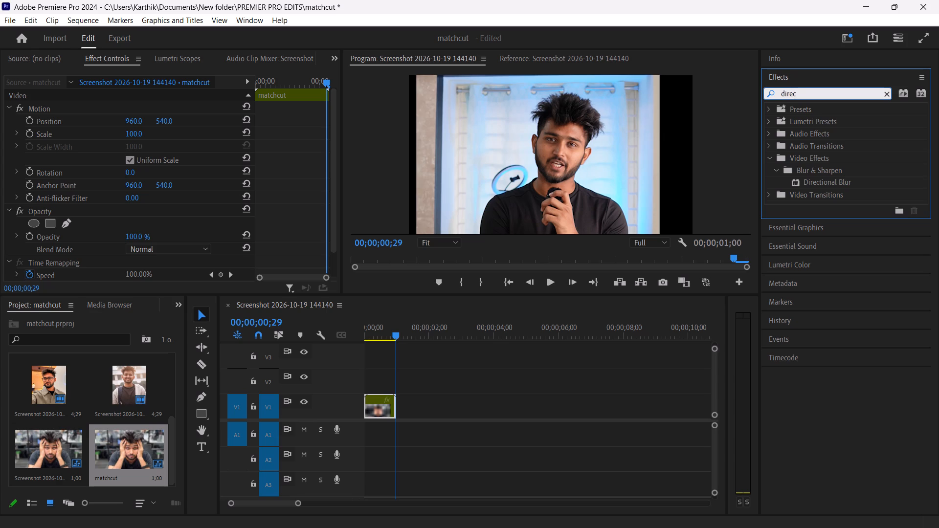
drag(816, 181, 406, 409)
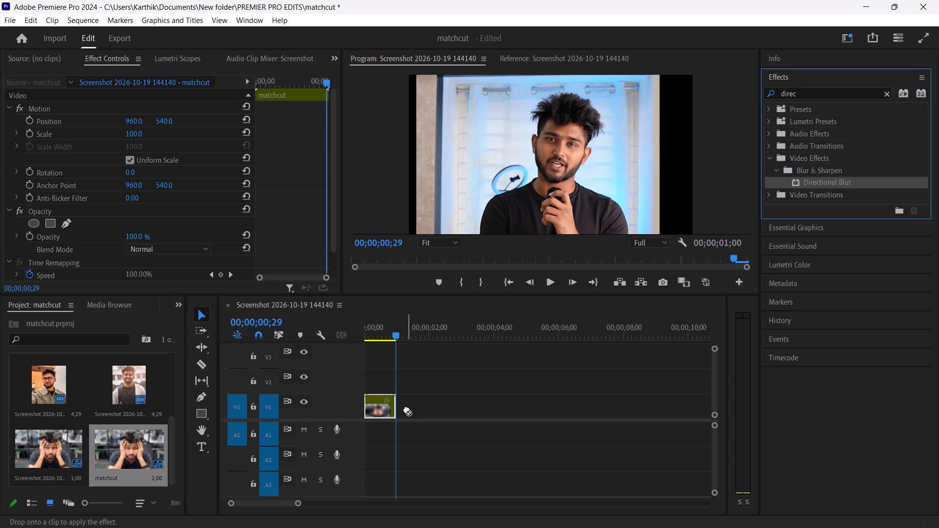
drag(406, 409, 390, 402)
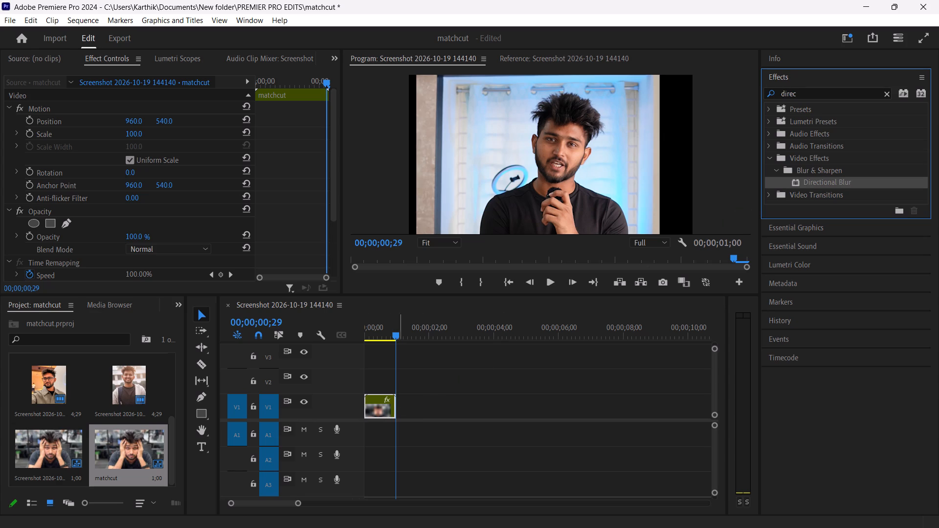
Move the playhead to 00;00;00;00 and apply Directional Blur to the matchcut clip a second time.
drag(397, 334, 351, 349)
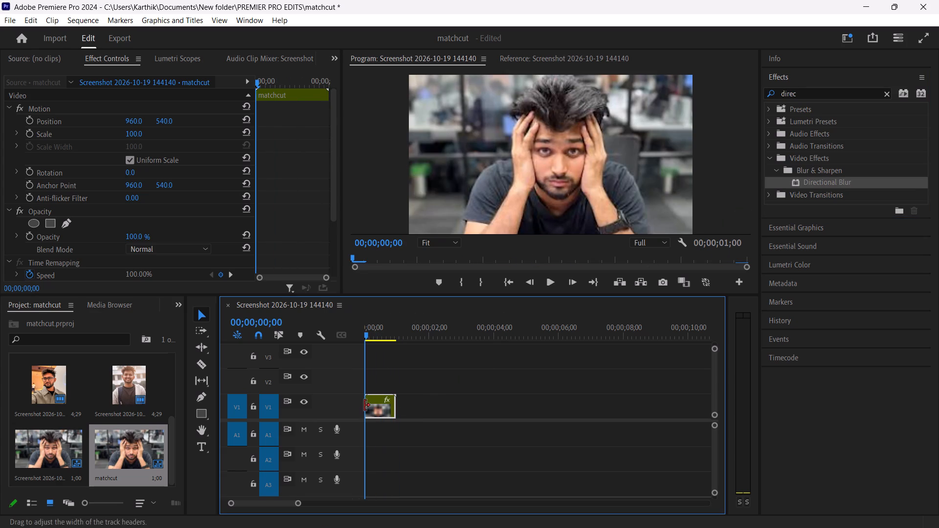
drag(297, 504, 317, 504)
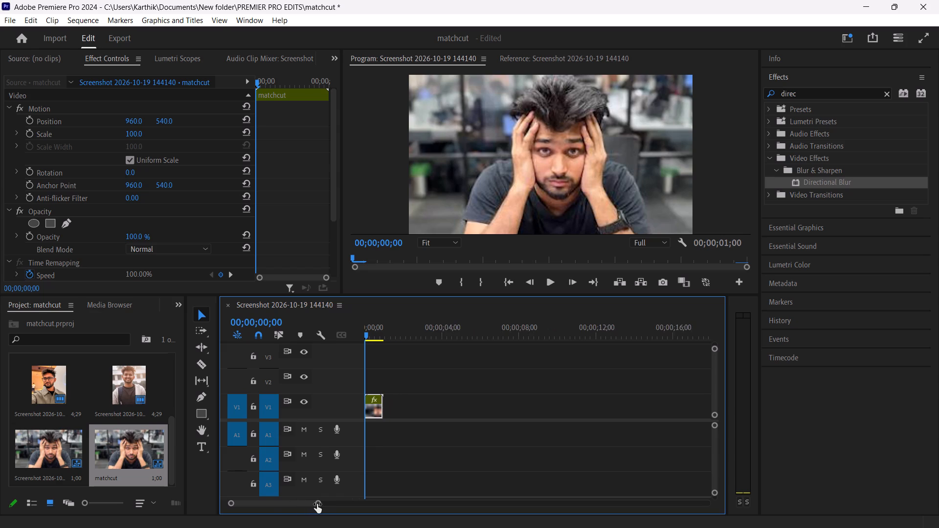
drag(317, 504, 268, 507)
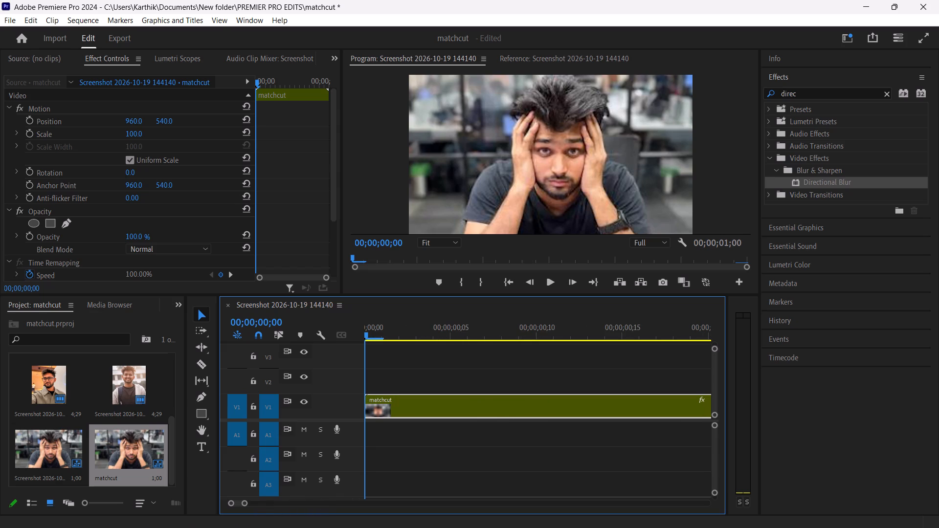
drag(813, 181, 514, 405)
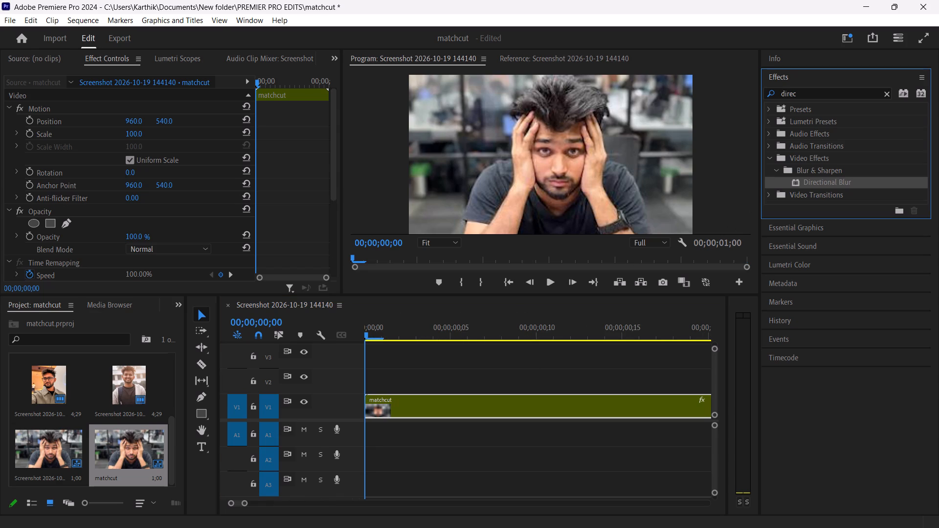
Set the Blur Length of the second Directional Blur on the matchcut clip to 45.
scroll(86, 174, down, 5)
scroll(125, 227, down, 7)
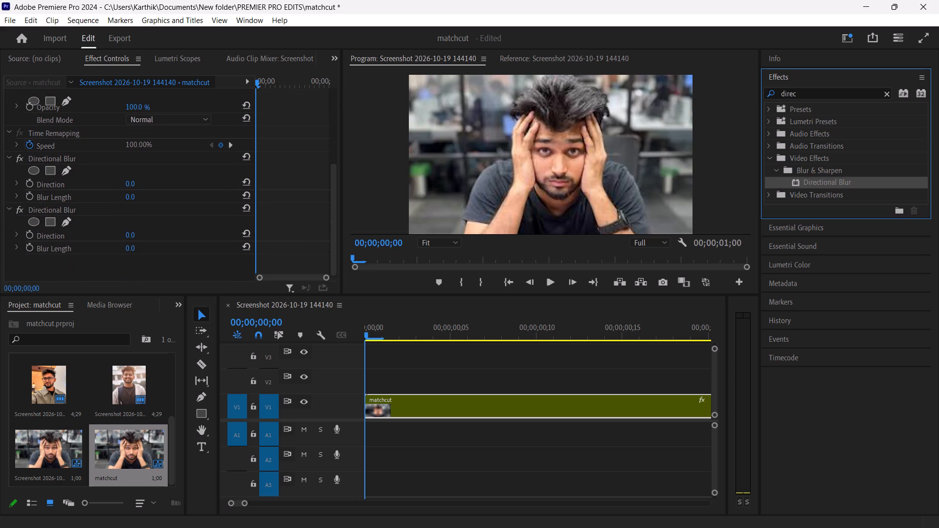
drag(131, 244, 149, 256)
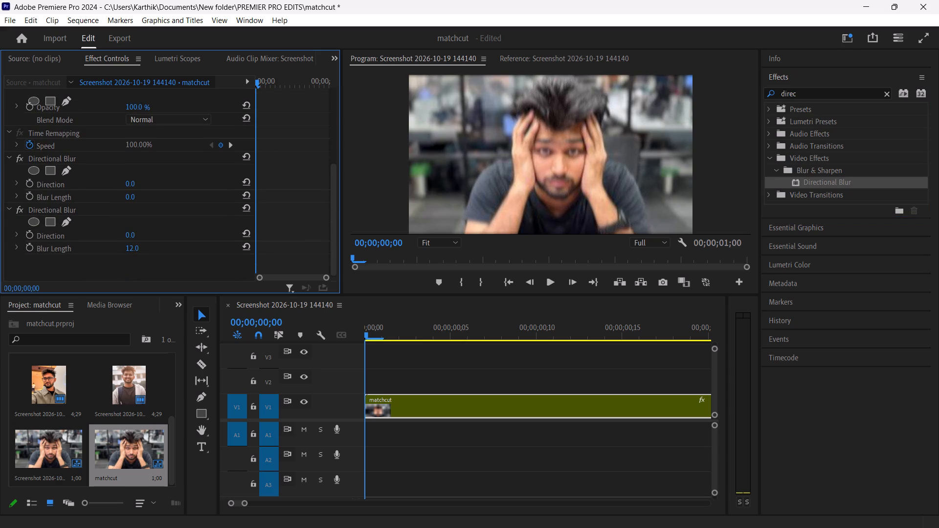
drag(149, 256, 159, 273)
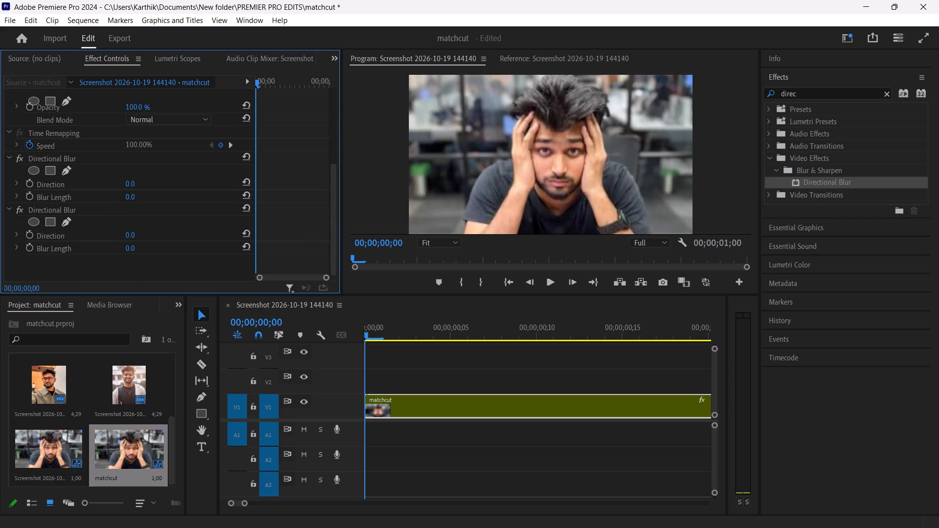
drag(159, 273, 186, 276)
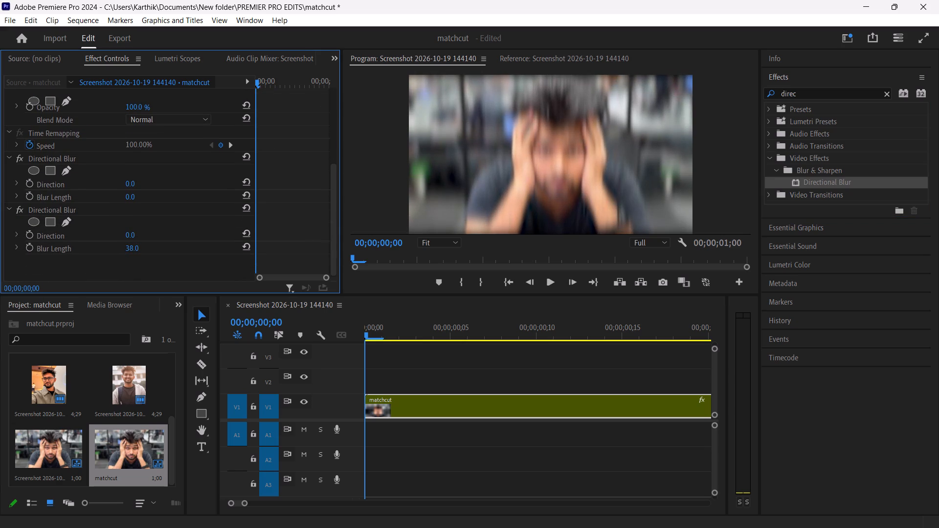
drag(186, 276, 183, 275)
click(132, 250)
click(143, 245)
click(143, 245)
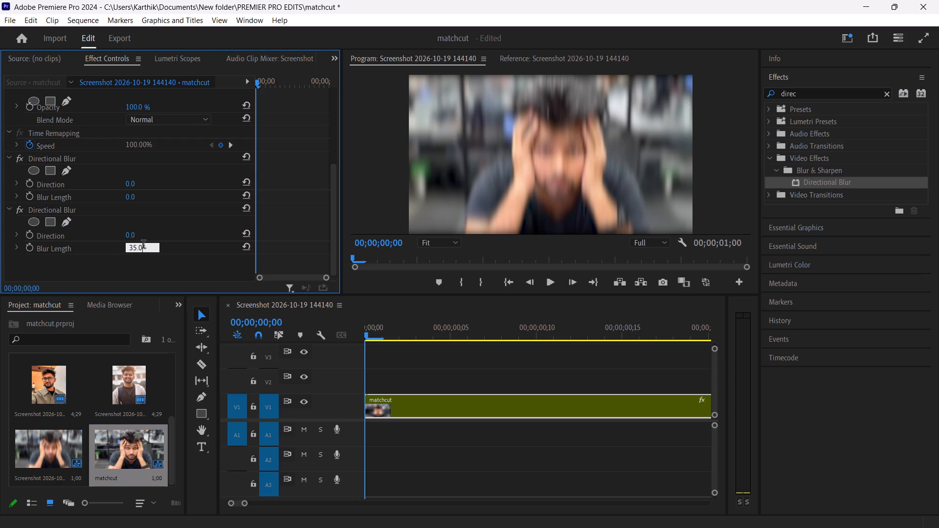
text(45)
key(Return)
Set the Direction of the second Directional Blur to 90 degrees.
click(129, 234)
click(139, 233)
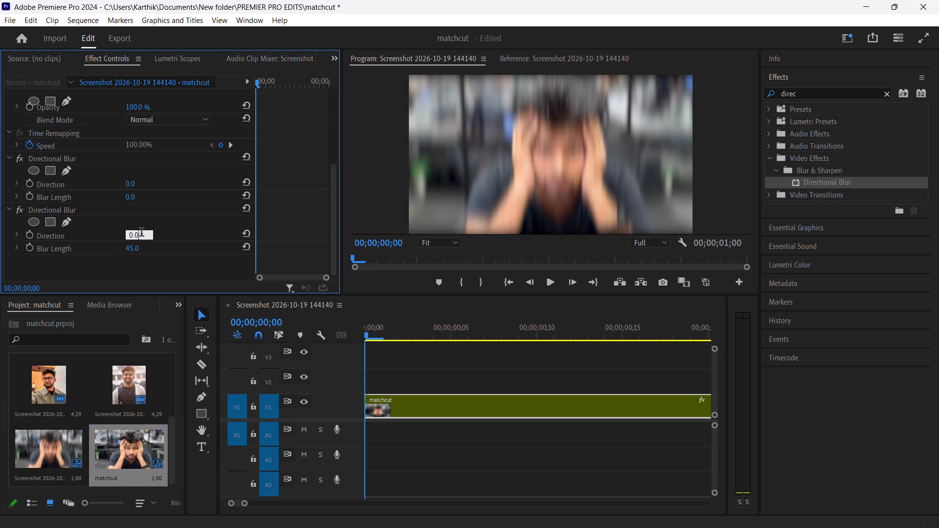
key(BackSpace)
key(BackSpace)
text(90)
key(BackSpace)
key(BackSpace)
key(BackSpace)
key(BackSpace)
key(BackSpace)
key(BackSpace)
key(BackSpace)
key(BackSpace)
key(BackSpace)
key(BackSpace)
key(BackSpace)
key(BackSpace)
text(90)
key(Return)
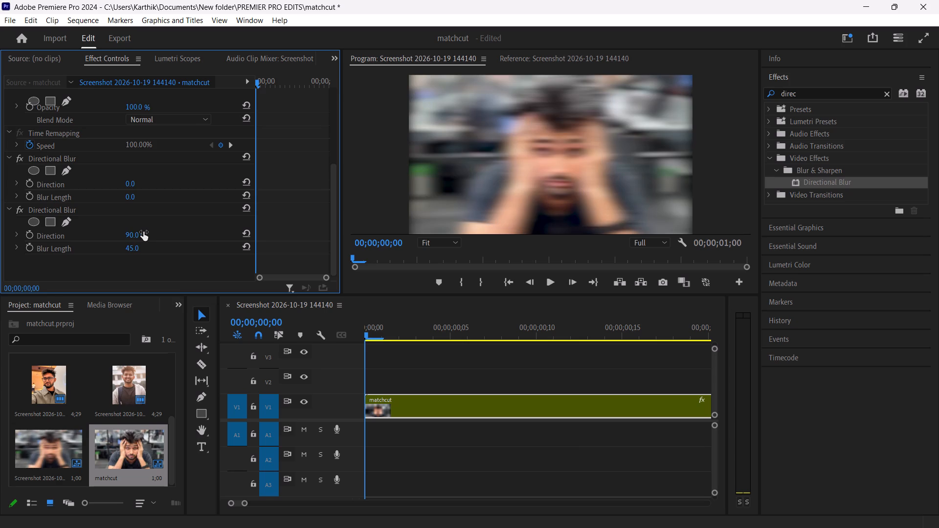
Add an ellipse mask to the second Directional Blur.
click(32, 220)
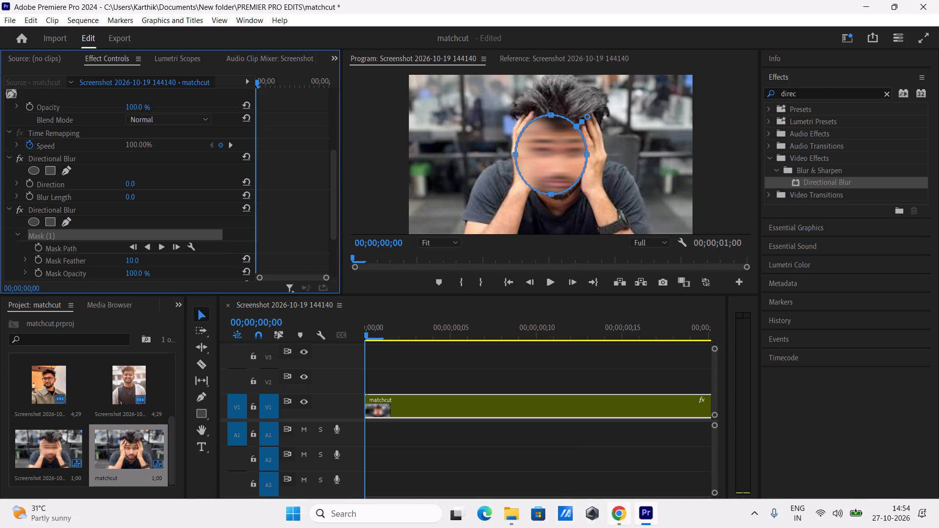
Switch to Chrome and play the match cut tutorial's directional blur section on mask feathering, pausing at about 6:03.
click(612, 514)
click(371, 247)
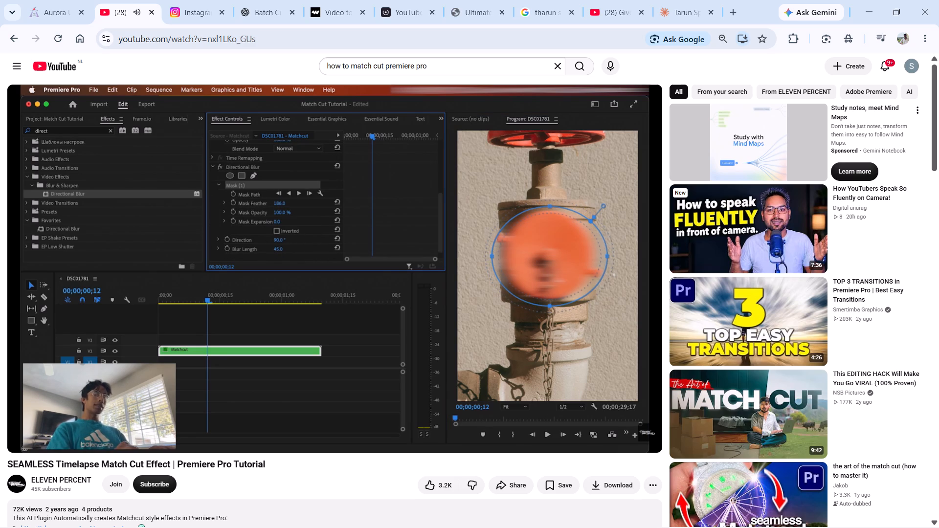
click(393, 258)
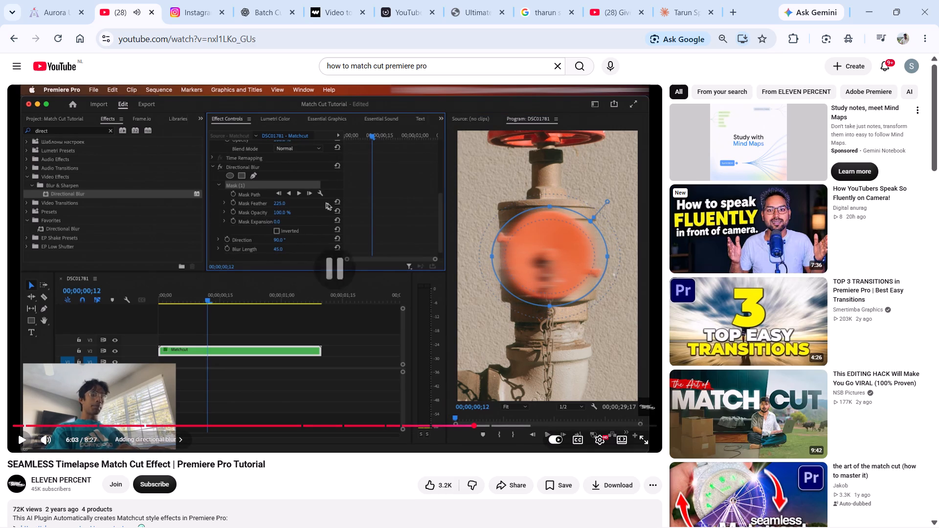
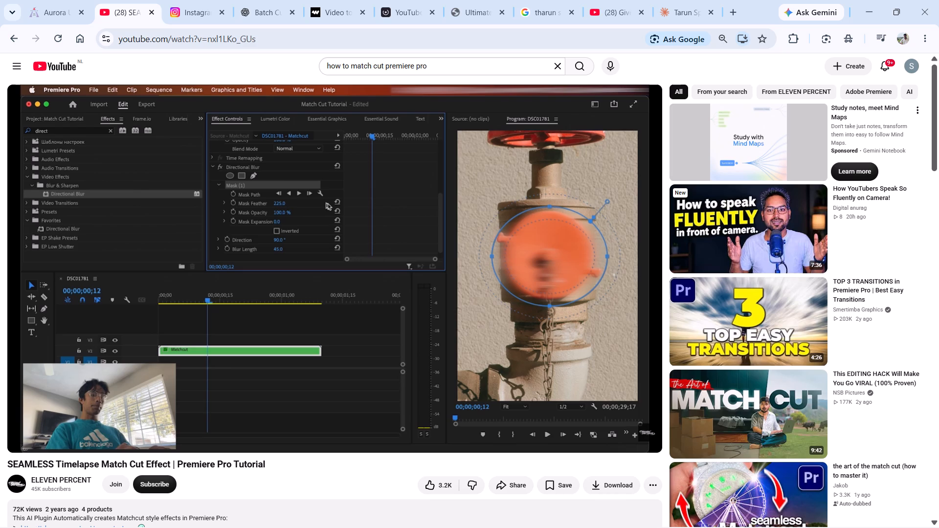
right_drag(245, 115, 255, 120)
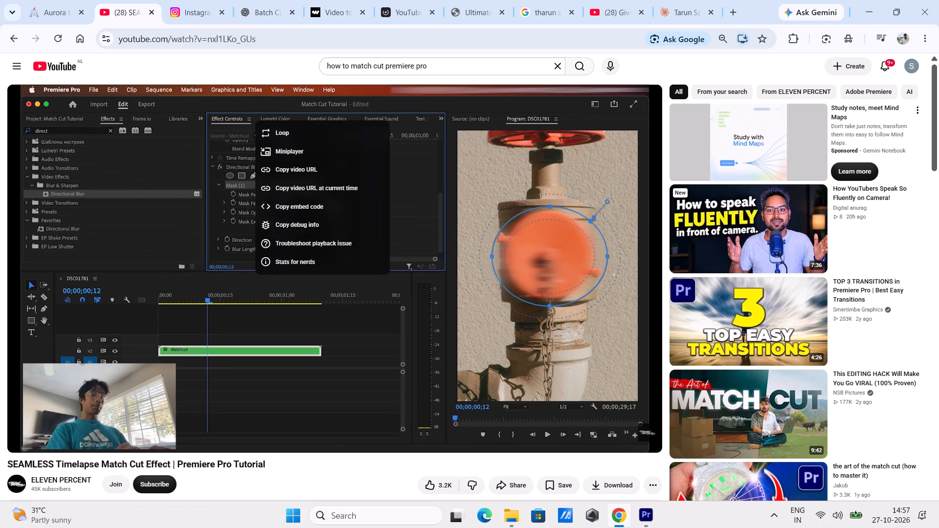
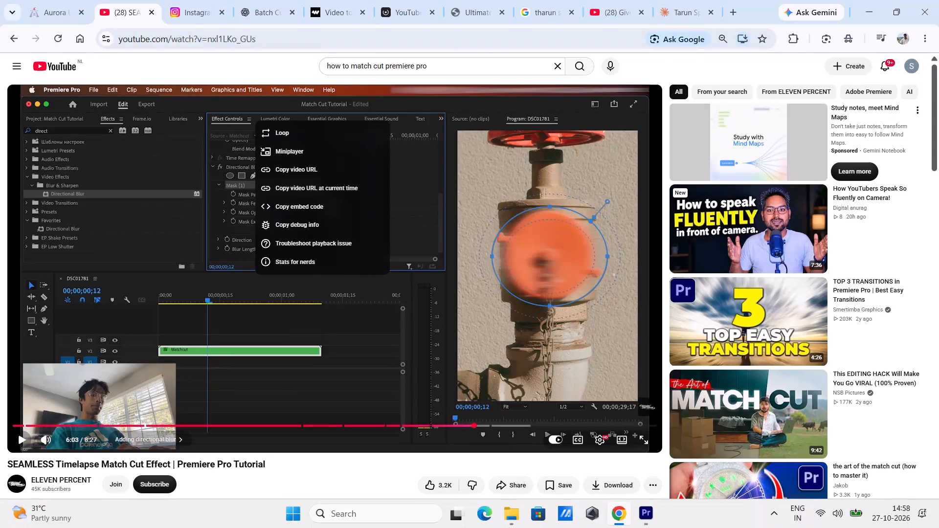
Watch the tutorial's part on the directional blur mask settings and pause it there.
click(317, 299)
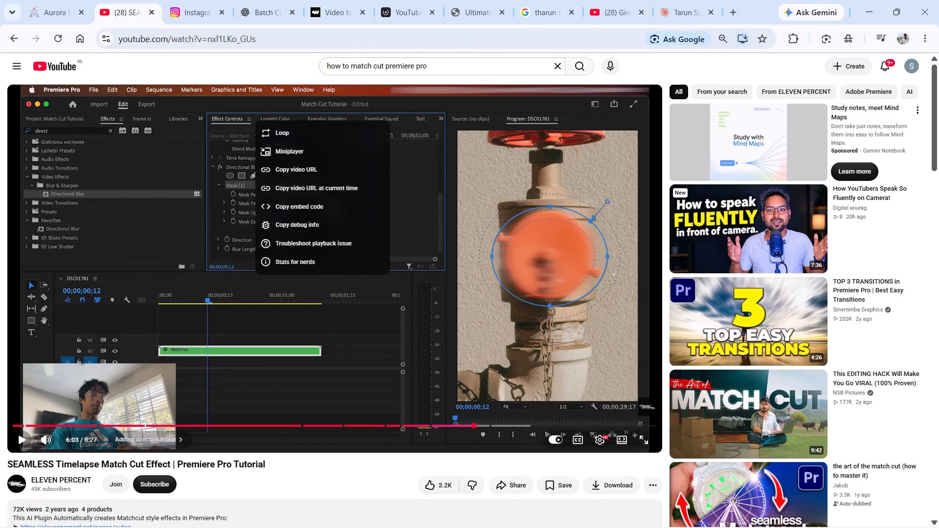
click(326, 289)
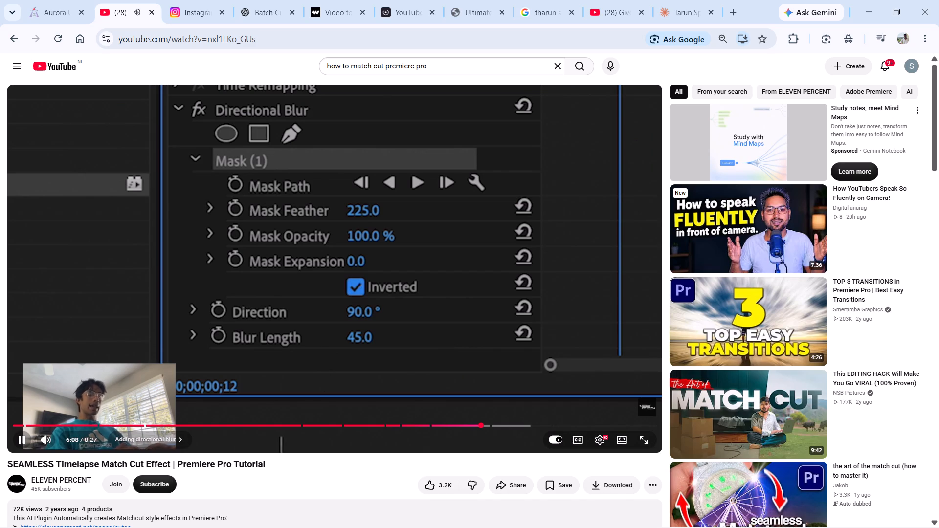
click(354, 282)
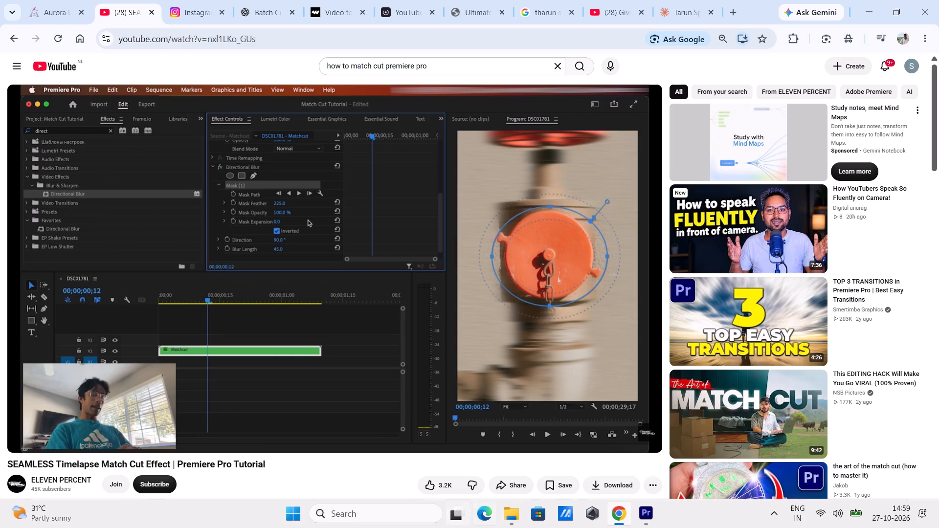
Switch to Premiere Pro and reshape the second Directional Blur's ellipse mask to enclose the whole head, from hair to below the chin.
drag(637, 510, 643, 507)
click(648, 522)
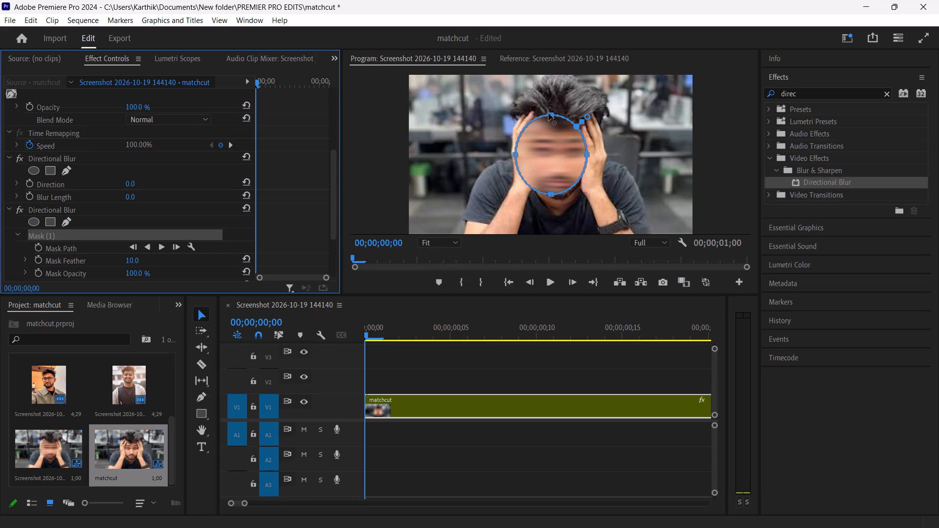
drag(549, 113, 557, 81)
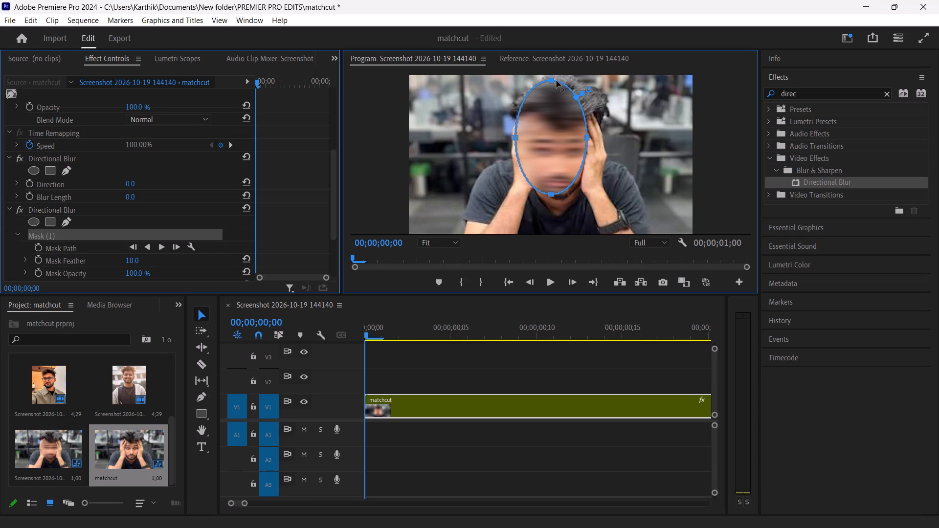
drag(557, 81, 557, 80)
drag(578, 95, 595, 87)
drag(578, 97, 591, 92)
drag(588, 137, 606, 135)
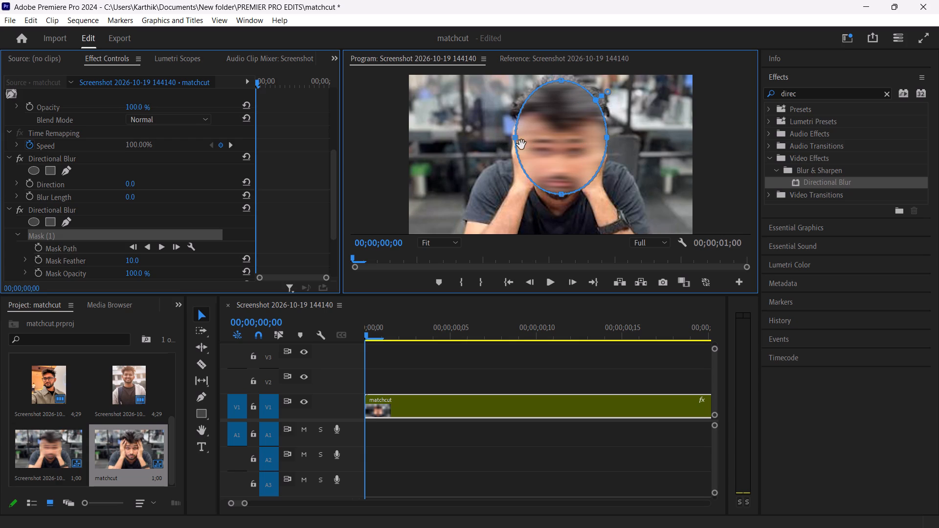
drag(515, 143, 508, 140)
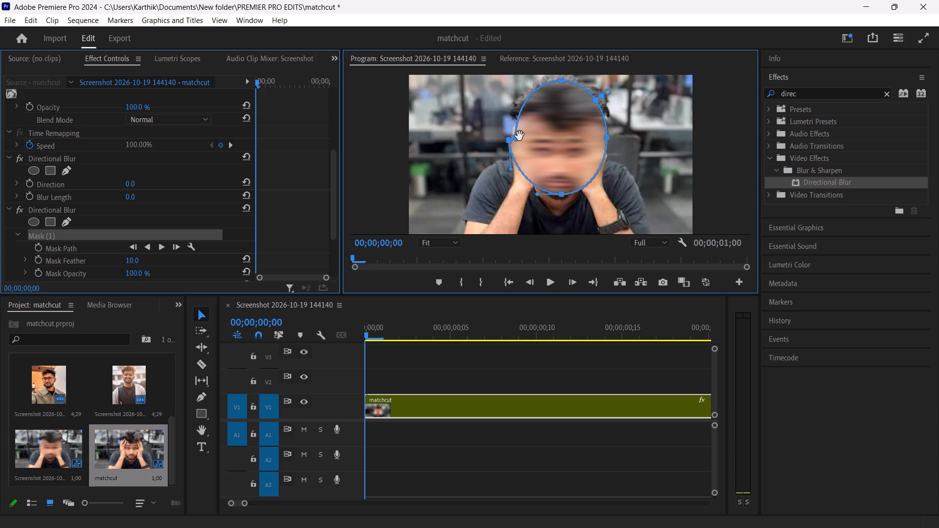
drag(514, 136, 502, 130)
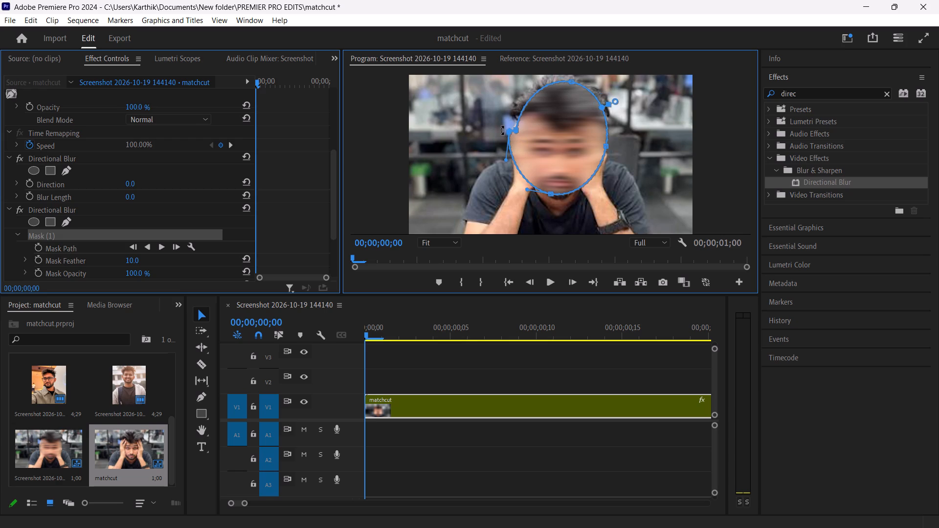
drag(502, 130, 514, 145)
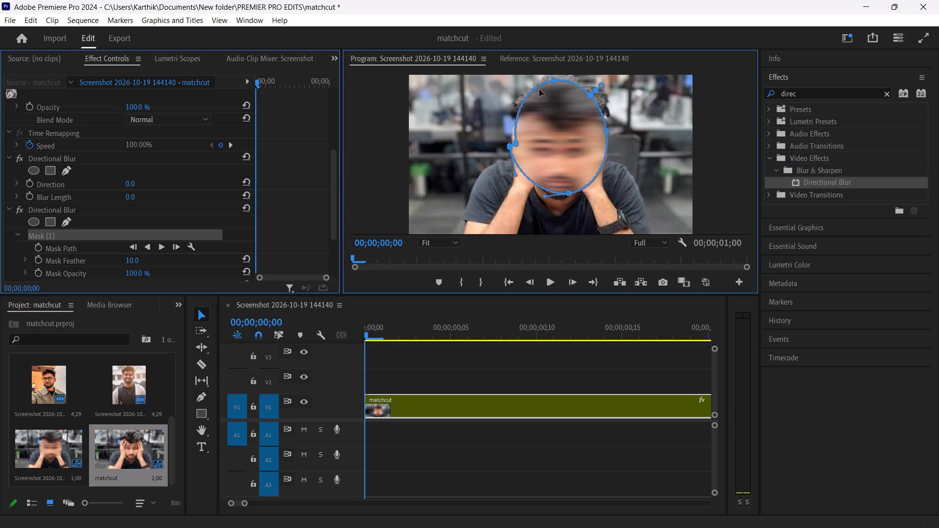
drag(570, 194, 567, 202)
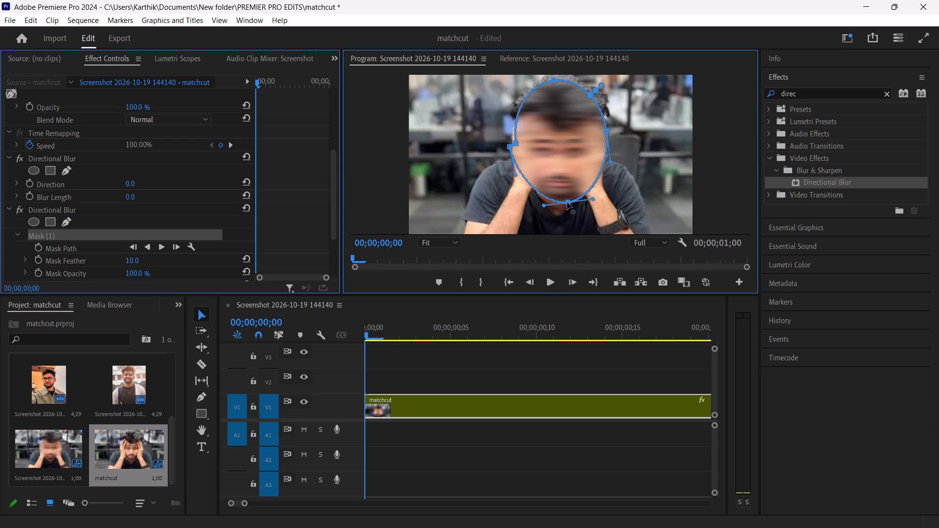
drag(567, 202, 565, 206)
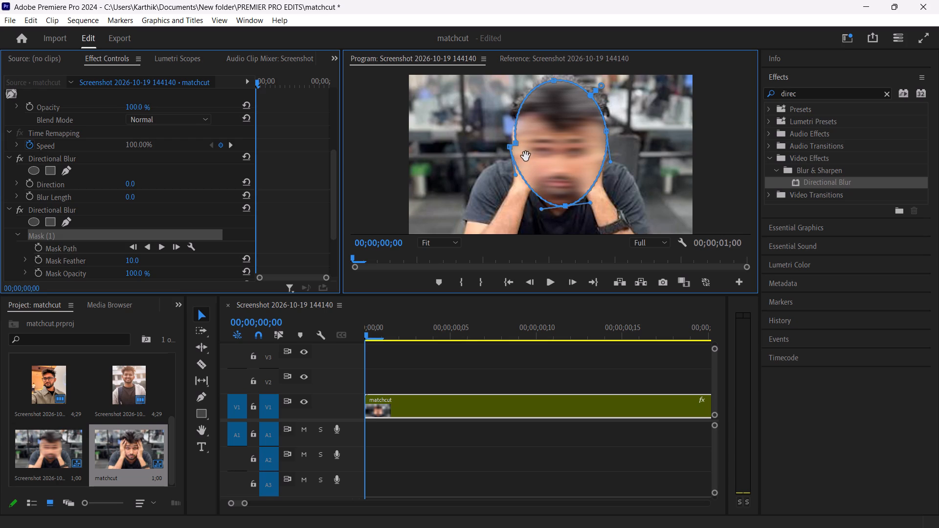
drag(516, 146, 507, 145)
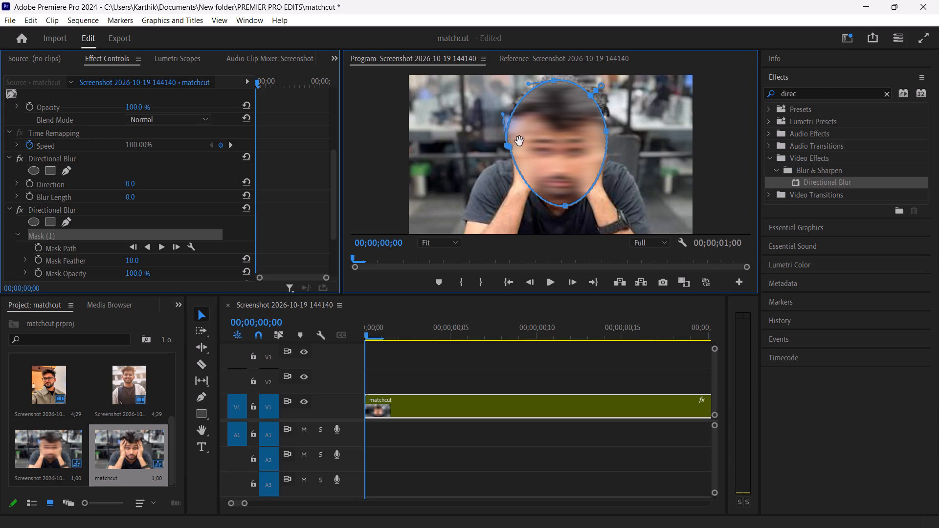
Play through the matchcut clip to check how the mask covers the head in the other portraits.
key(space)
key(space)
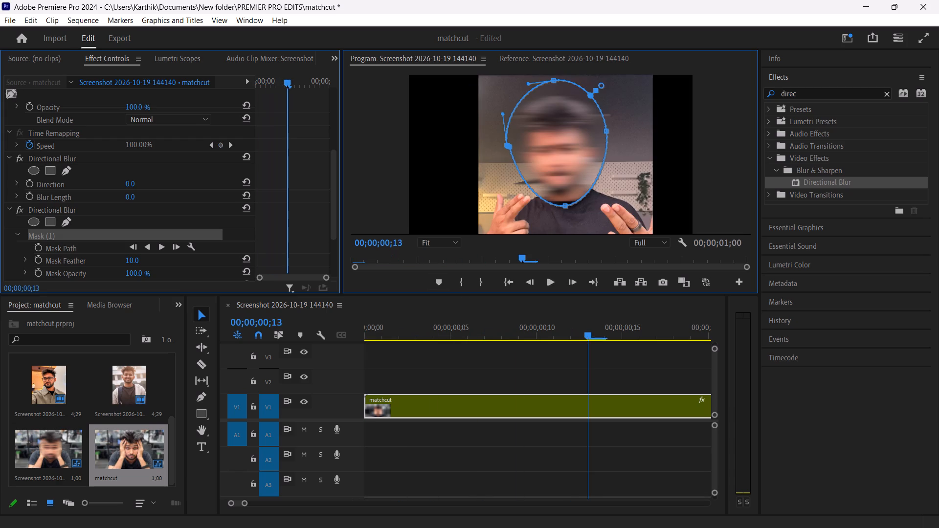
key(space)
key(space)
key(space)
key(space)
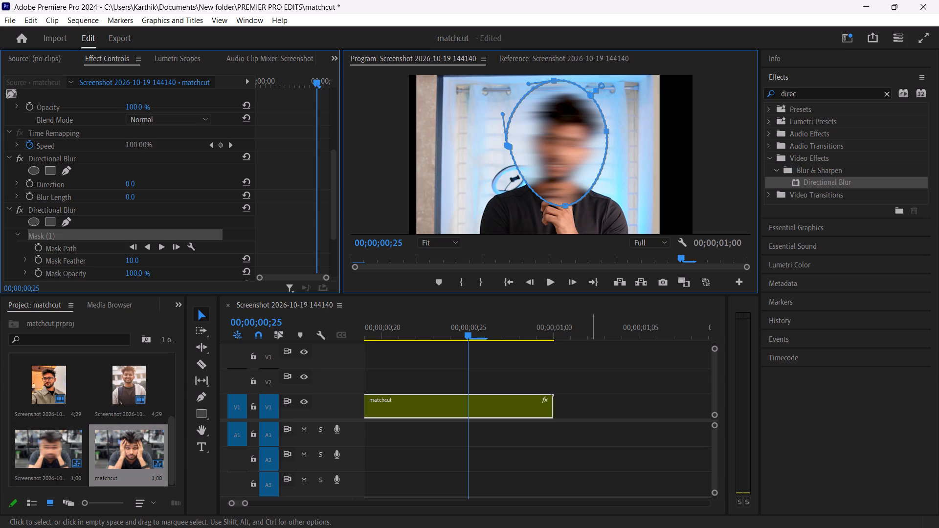
Invert Mask (1) of the second Directional Blur so the blur applies outside the face.
click(21, 233)
click(22, 234)
scroll(51, 231, down, 2)
scroll(88, 268, down, 2)
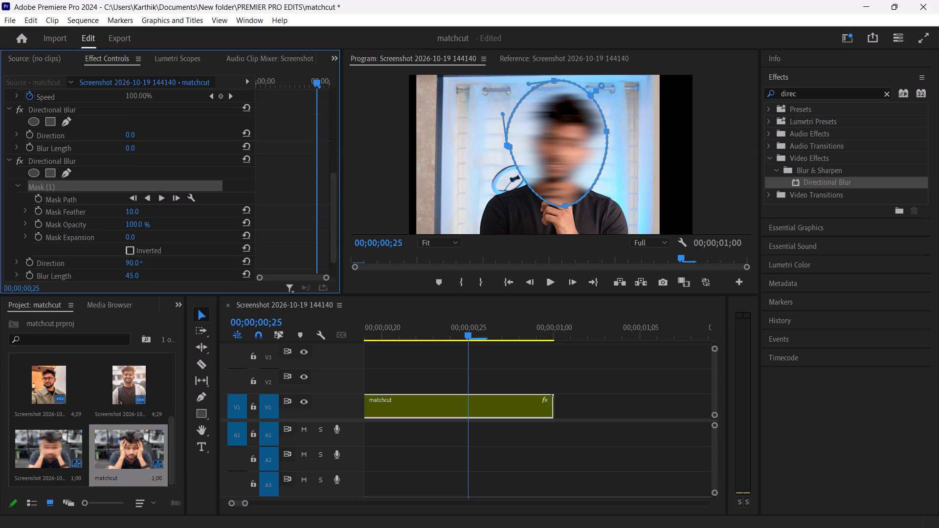
click(128, 251)
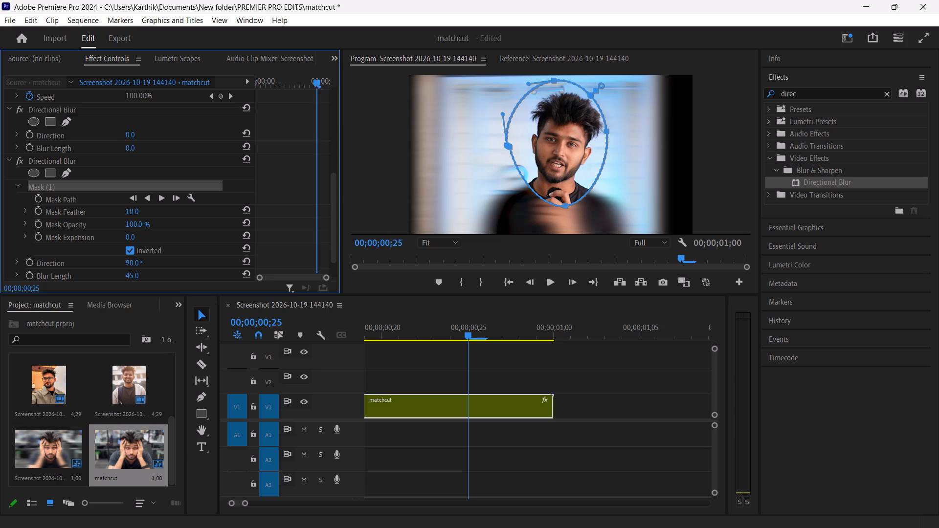
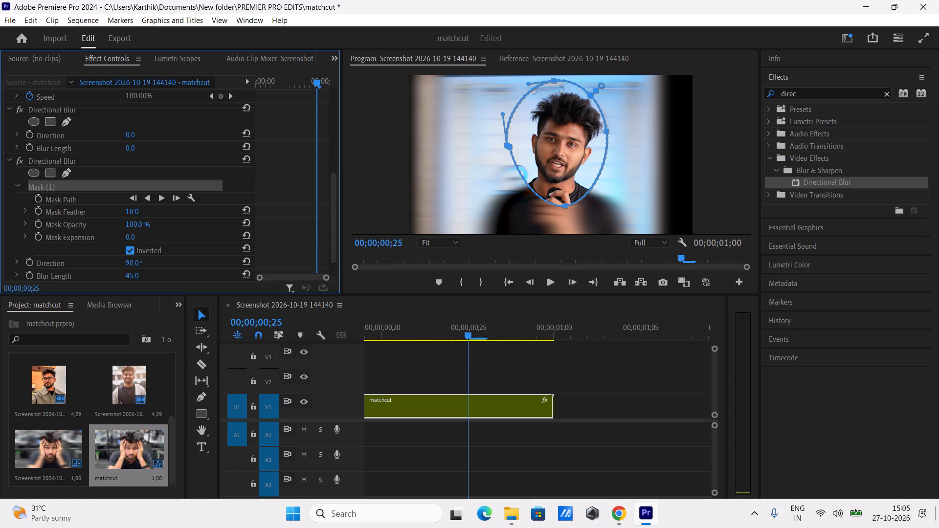
Minimise the Premiere Pro and Chrome windows to reveal the desktop.
click(862, 0)
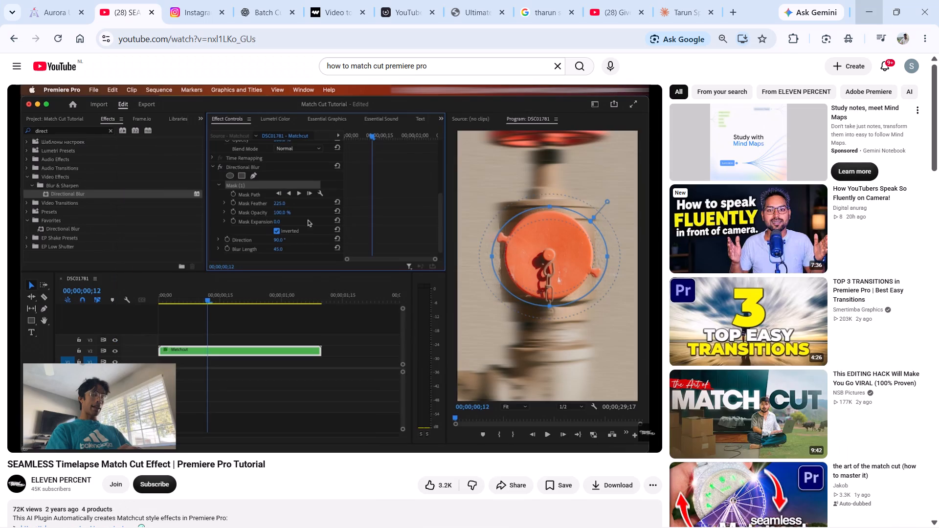
click(862, 0)
click(862, 0)
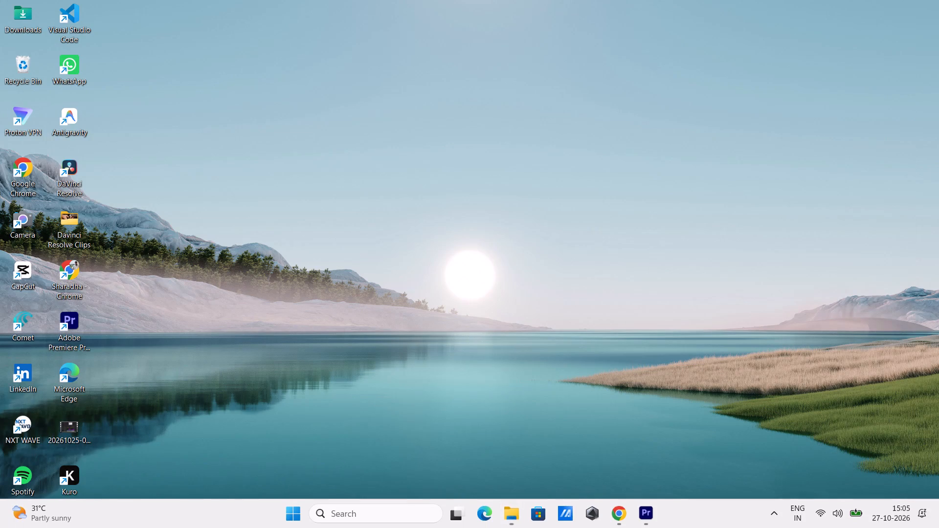